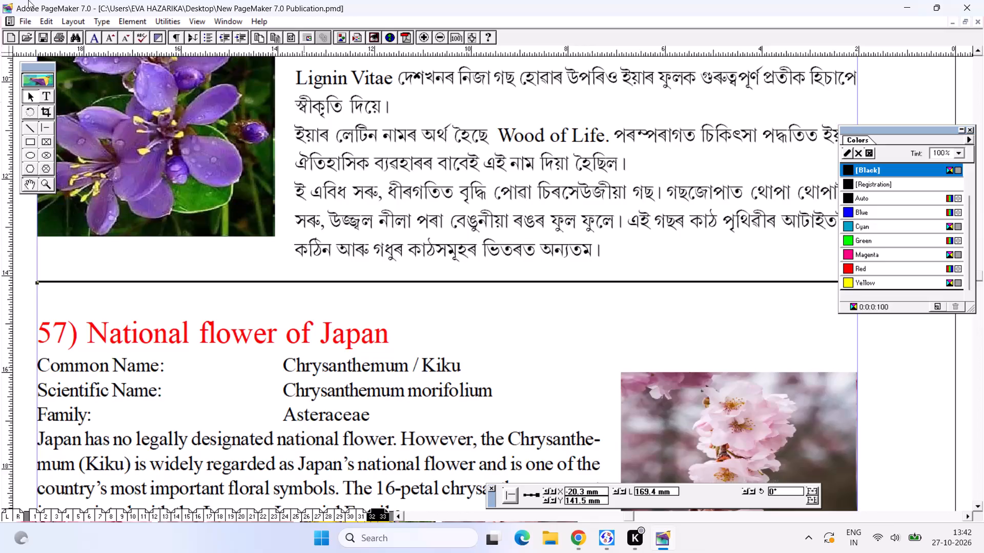
# Draw a second horizontal line about 169.4 mm long just below the divider above heading 57, positioned at Y about 142.05 mm.
pyautogui.keyDown('alt'); pyautogui.moveTo(488, 214); pyautogui.dragTo(450, 167); pyautogui.keyUp('alt')
pyautogui.keyDown('alt'); pyautogui.moveTo(472, 194); pyautogui.dragTo(483, 194); pyautogui.keyUp('alt')
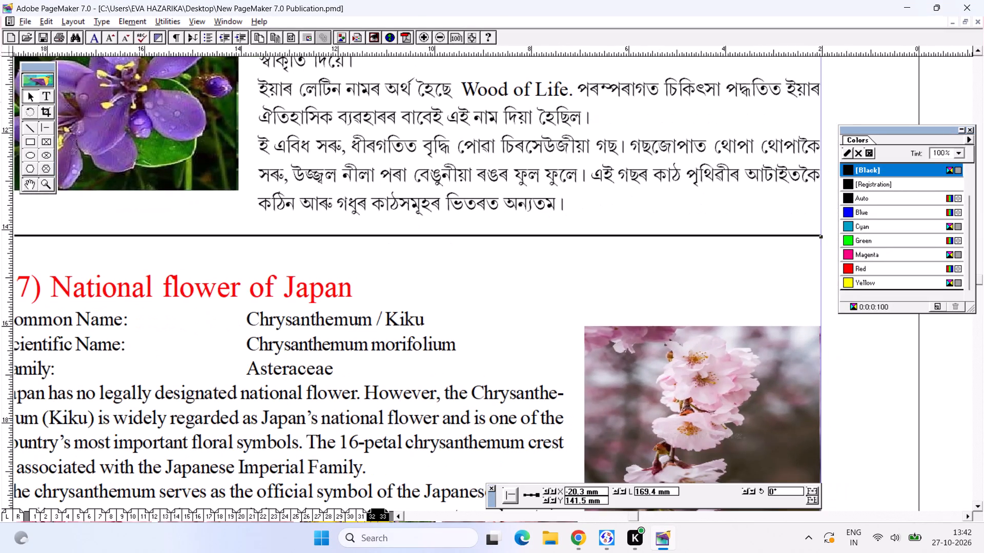
pyautogui.keyDown('alt'); pyautogui.moveTo(498, 218); pyautogui.dragTo(561, 209); pyautogui.keyUp('alt')
pyautogui.keyDown('alt'); pyautogui.moveTo(561, 209); pyautogui.dragTo(545, 200); pyautogui.keyUp('alt')
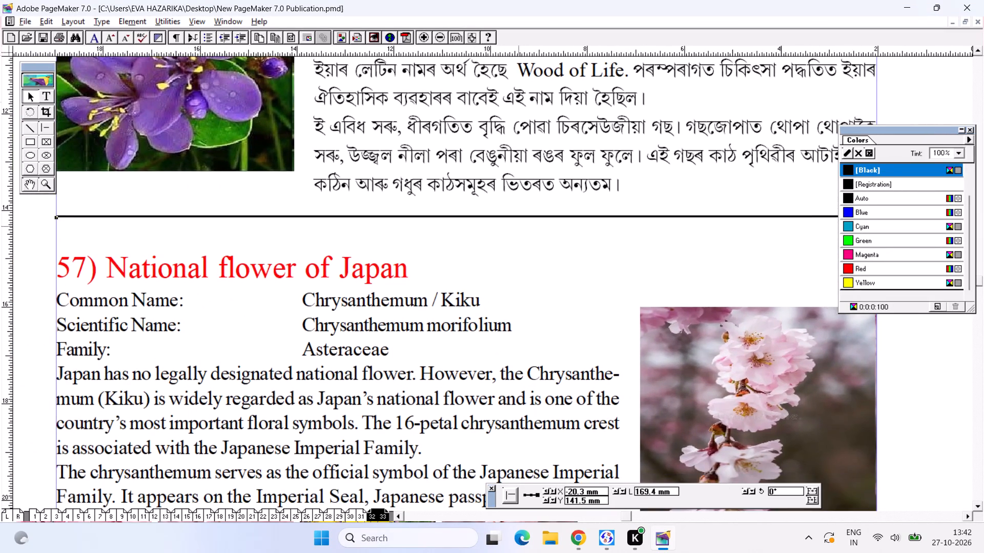
pyautogui.keyDown('alt'); pyautogui.moveTo(524, 224); pyautogui.dragTo(514, 241); pyautogui.keyUp('alt')
pyautogui.keyDown('alt'); pyautogui.moveTo(510, 262); pyautogui.dragTo(501, 305); pyautogui.keyUp('alt')
pyautogui.keyDown('alt'); pyautogui.moveTo(498, 305); pyautogui.dragTo(488, 345); pyautogui.keyUp('alt')
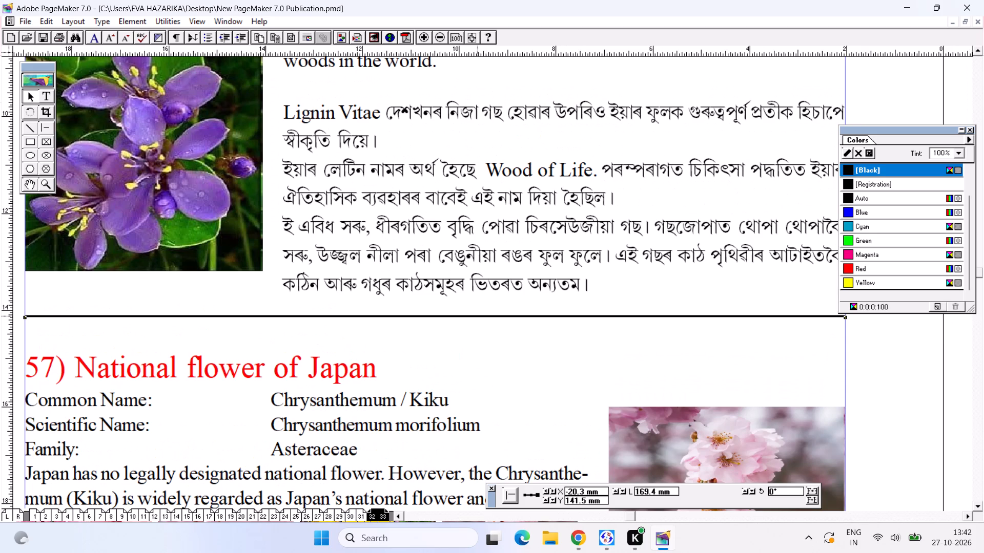
pyautogui.keyDown('alt'); pyautogui.click(476, 315); pyautogui.keyUp('alt')
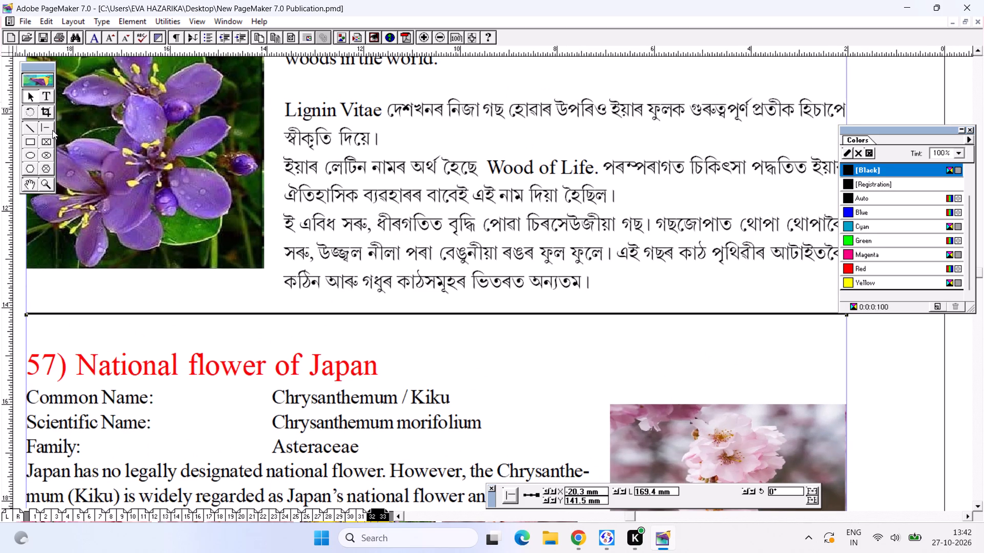
pyautogui.click(54, 129)
pyautogui.click(48, 126)
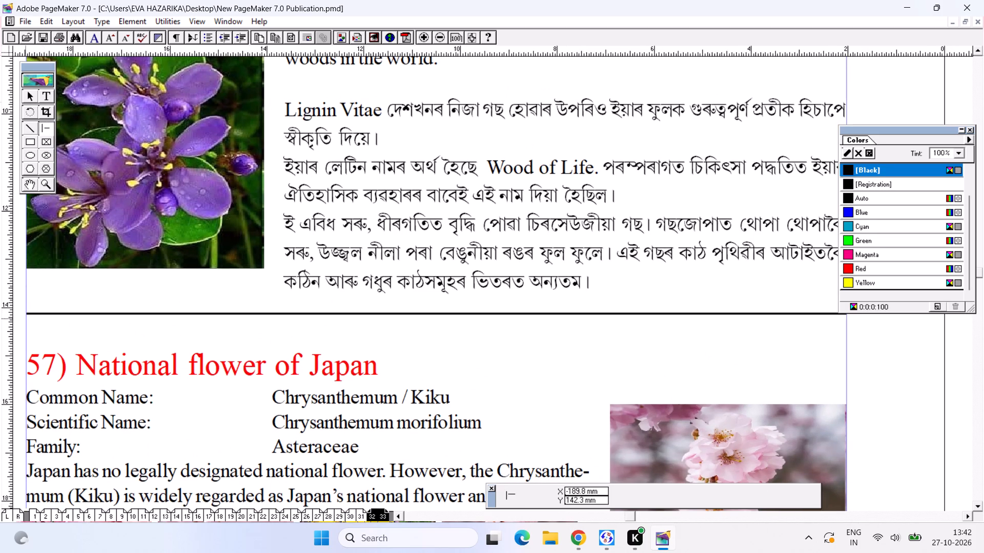
pyautogui.moveTo(26, 315); pyautogui.dragTo(26, 318)
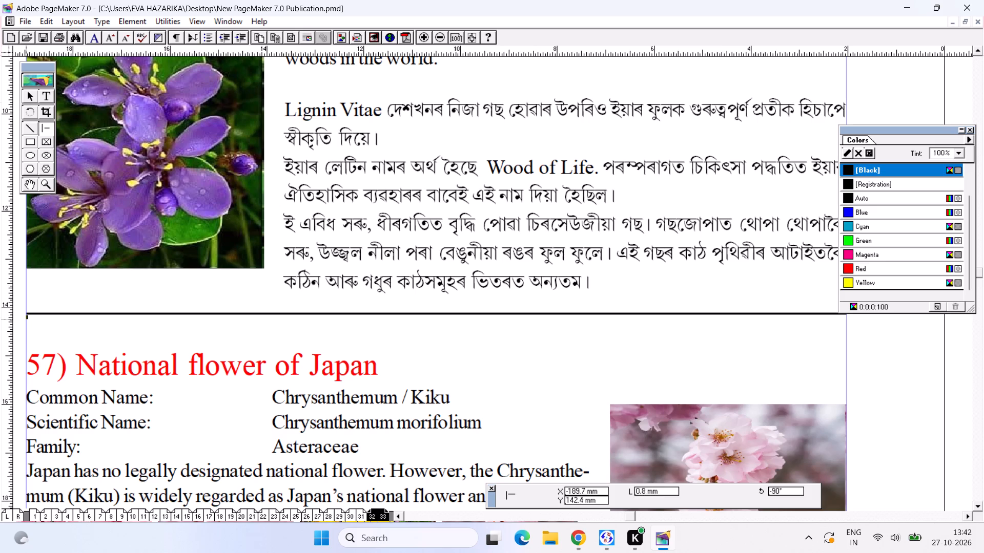
pyautogui.moveTo(26, 318); pyautogui.dragTo(695, 393)
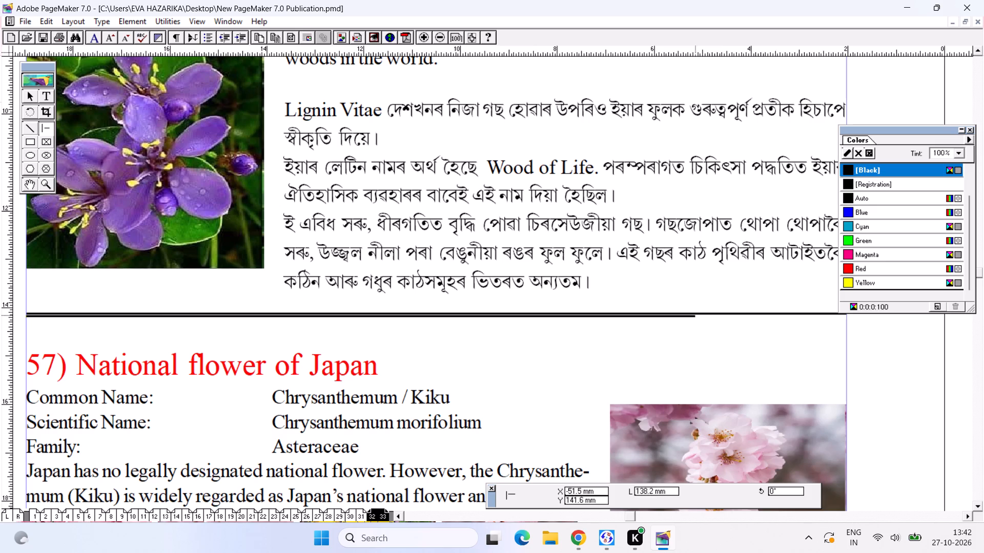
pyautogui.moveTo(695, 393); pyautogui.dragTo(847, 399)
pyautogui.click(25, 92)
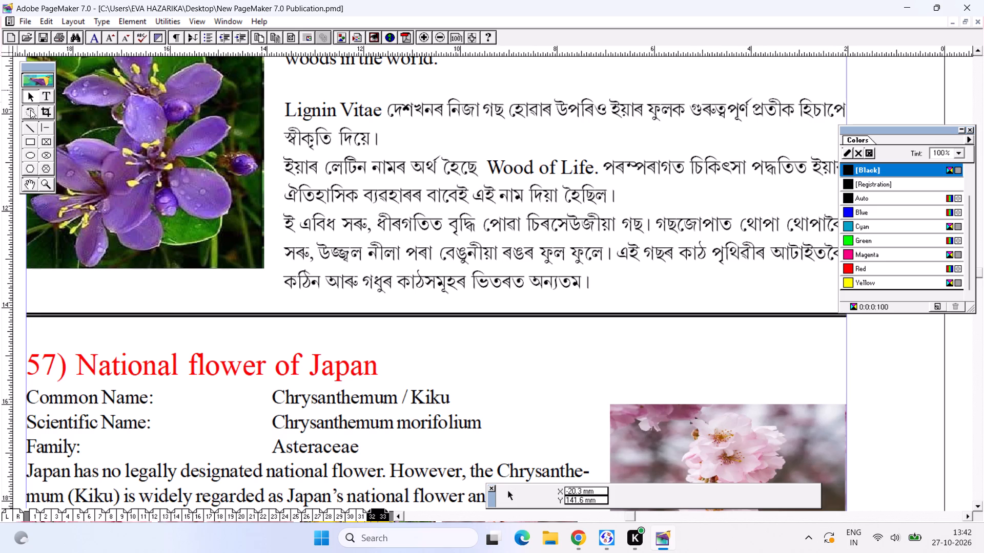
pyautogui.click(57, 318)
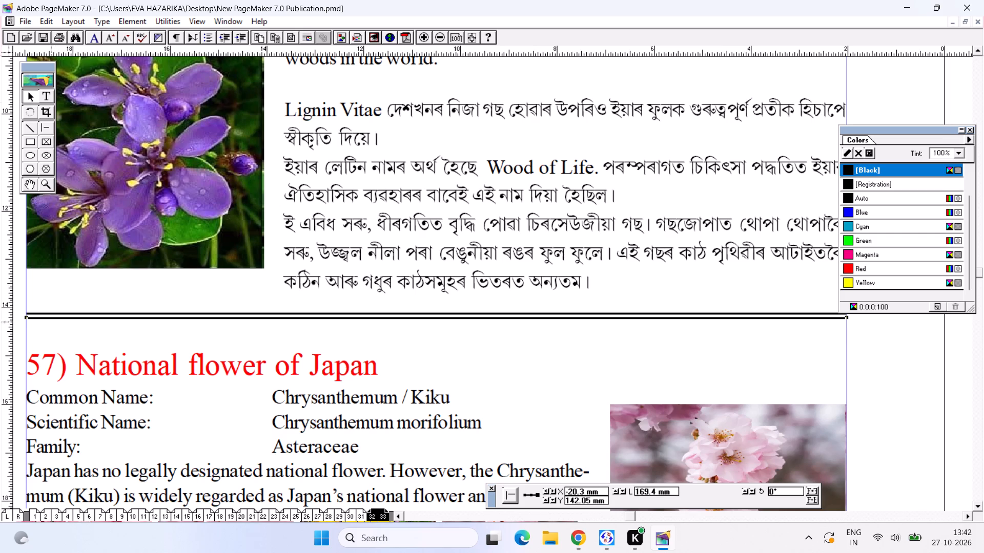
# Draw a third horizontal line about 169.4 mm long below the other two divider lines, at Y about 143 mm.
pyautogui.click(45, 126)
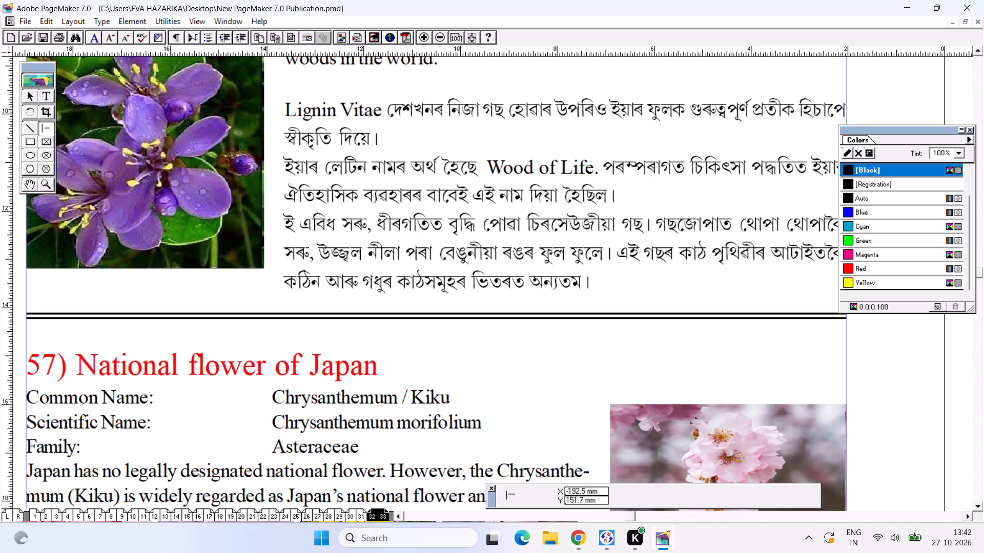
pyautogui.moveTo(26, 322); pyautogui.dragTo(93, 323)
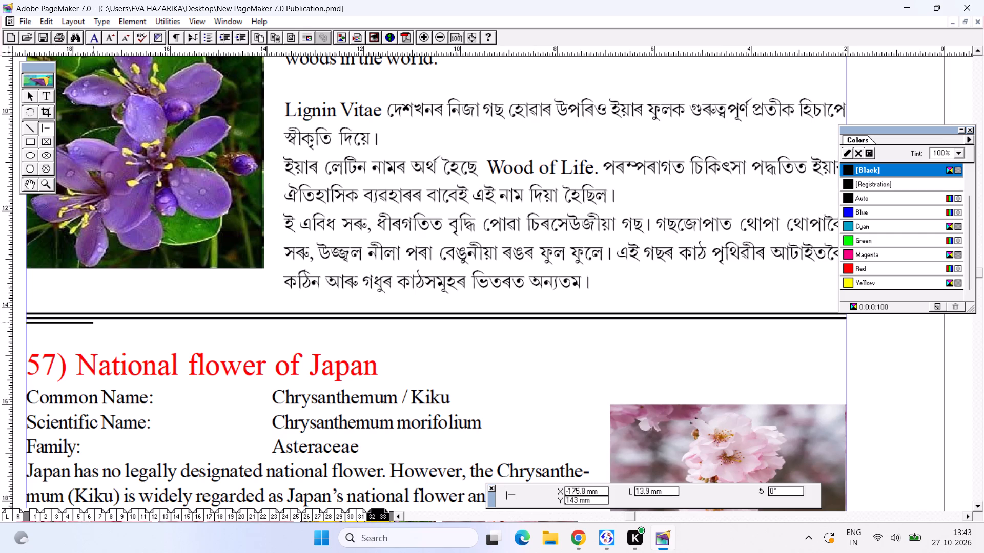
pyautogui.moveTo(93, 323); pyautogui.dragTo(835, 401)
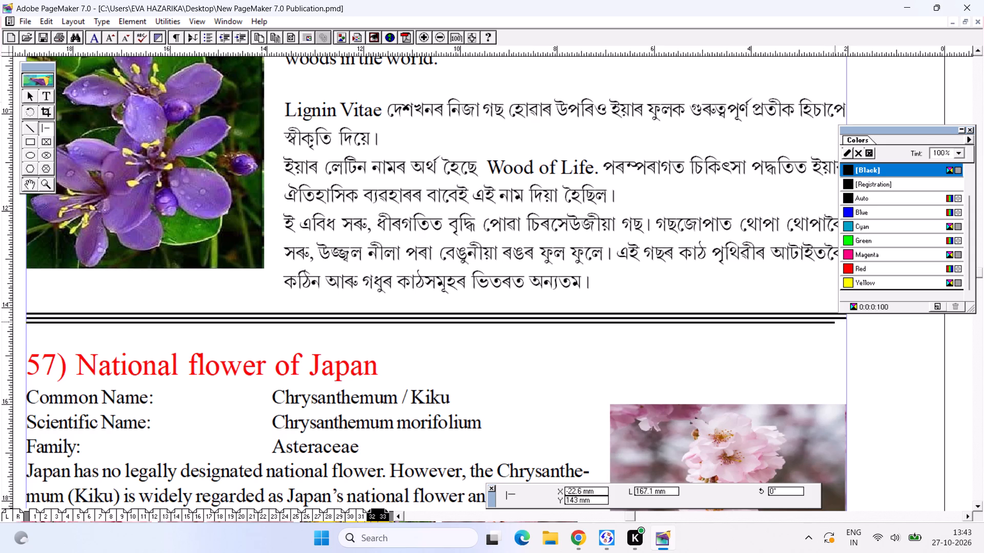
pyautogui.moveTo(835, 401); pyautogui.dragTo(846, 401)
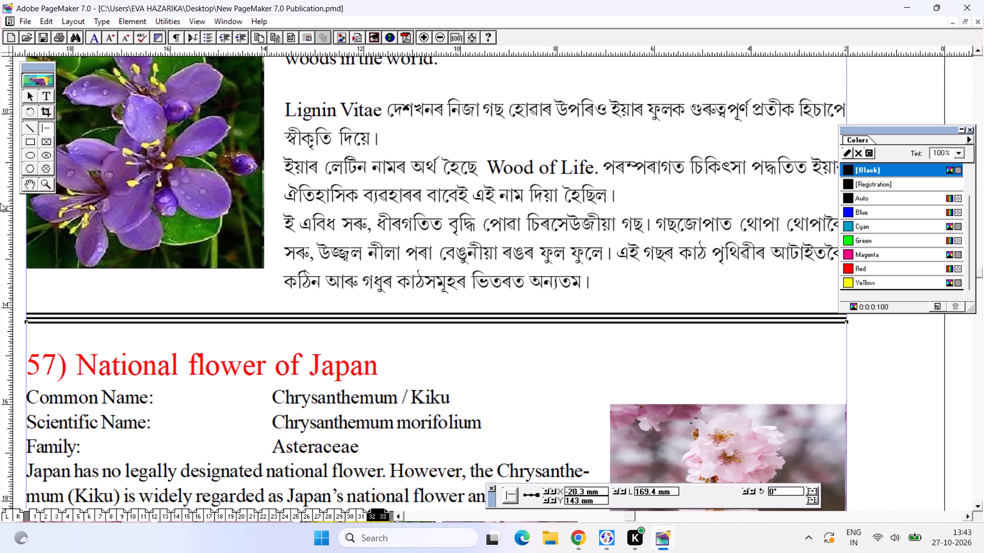
pyautogui.click(25, 102)
pyautogui.click(34, 96)
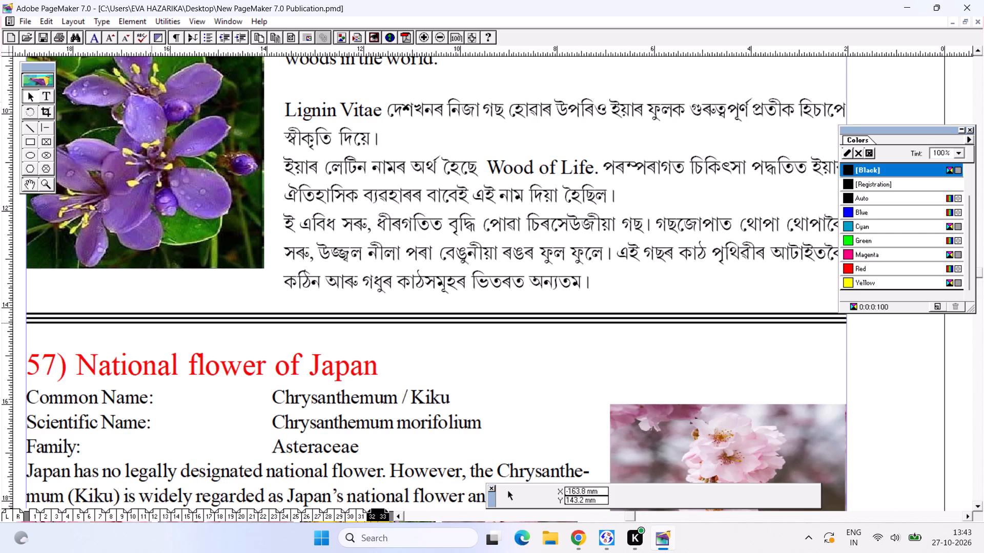
# Even out the divider spacing by moving the lowest line up to Y 142.75 mm and the middle line to Y 141.85 mm.
pyautogui.click(121, 324)
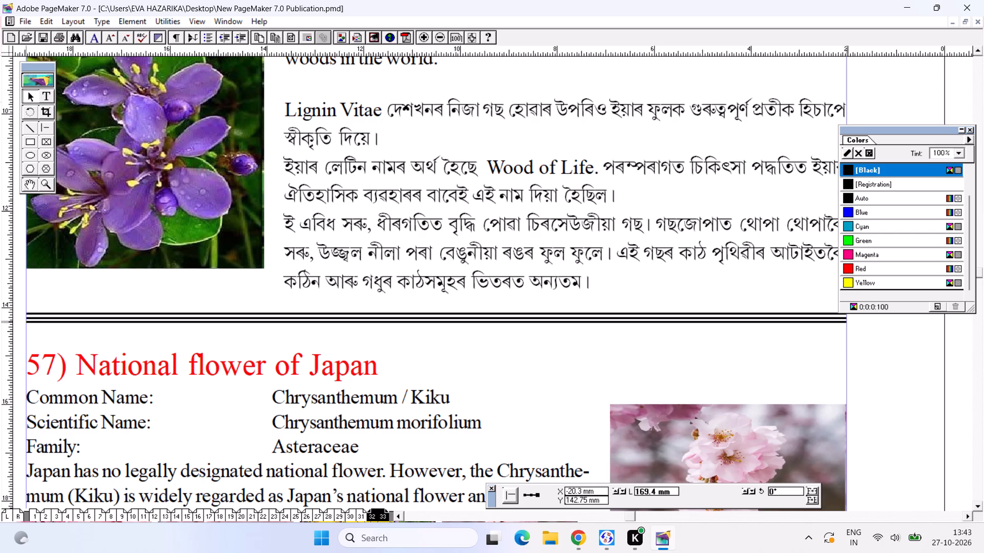
pyautogui.click(125, 317)
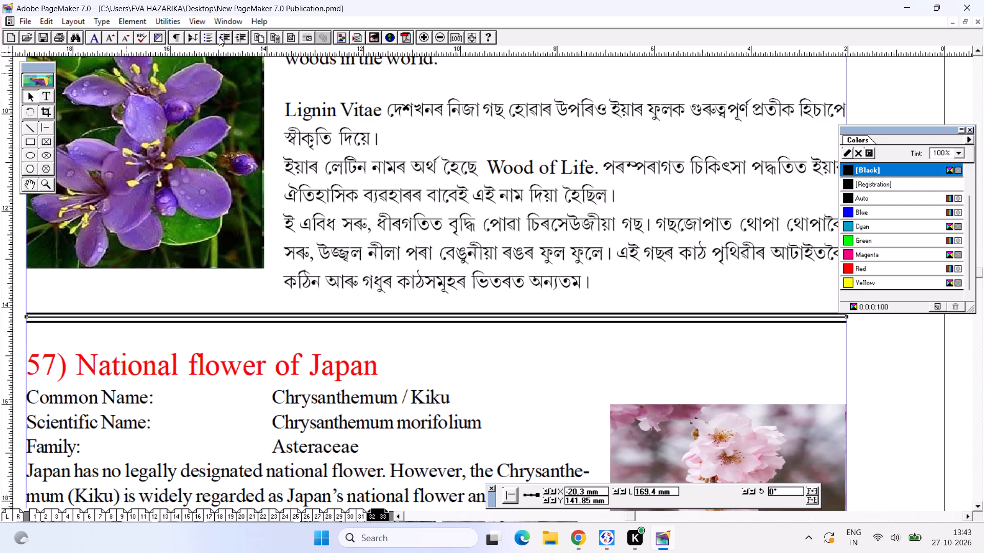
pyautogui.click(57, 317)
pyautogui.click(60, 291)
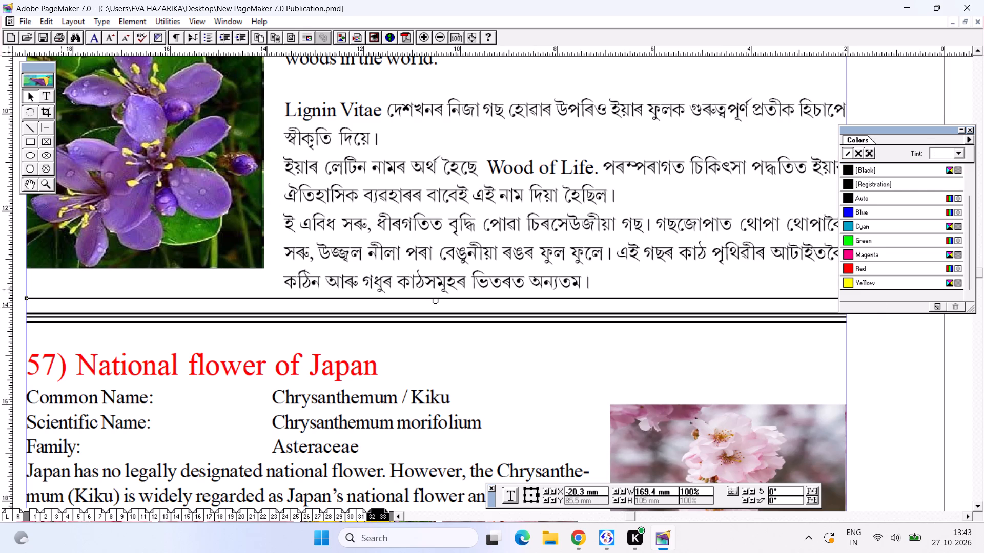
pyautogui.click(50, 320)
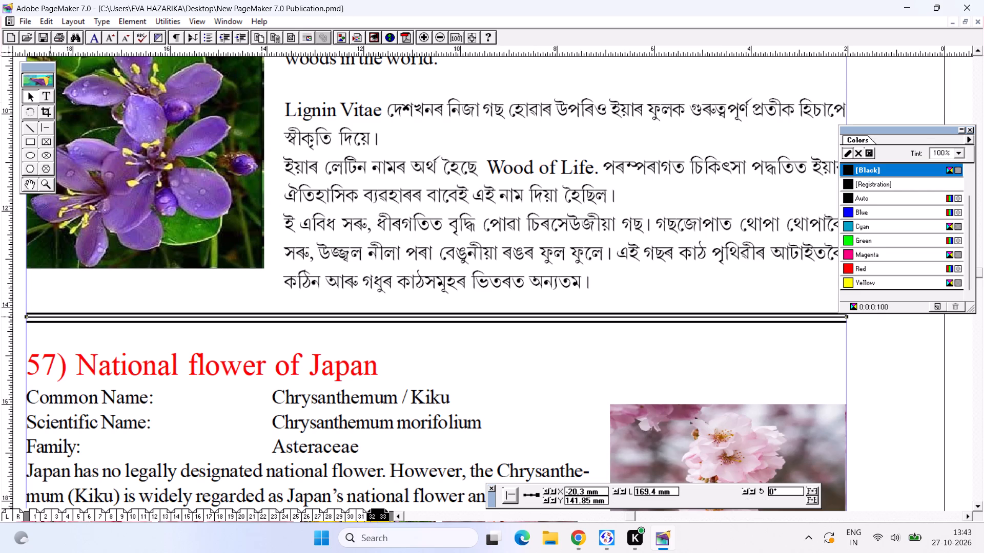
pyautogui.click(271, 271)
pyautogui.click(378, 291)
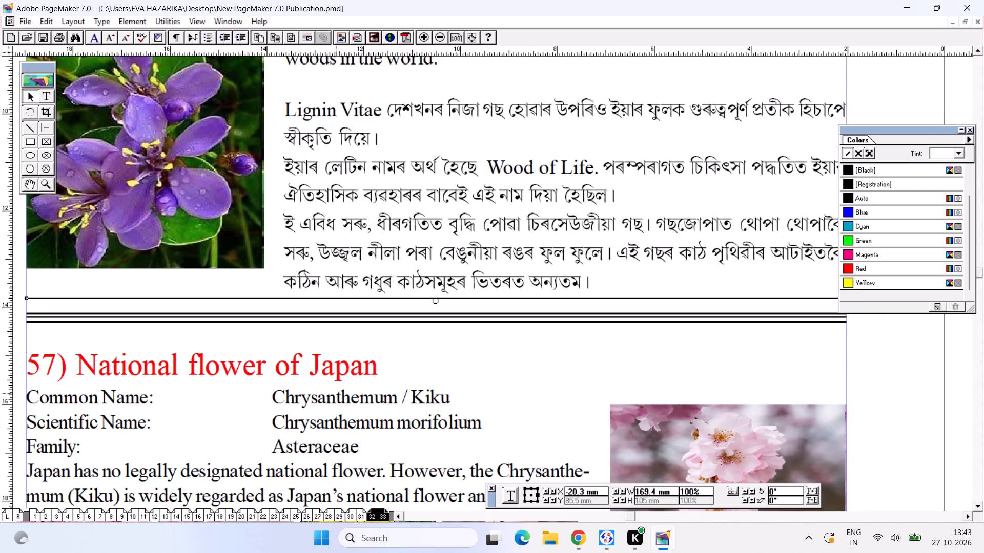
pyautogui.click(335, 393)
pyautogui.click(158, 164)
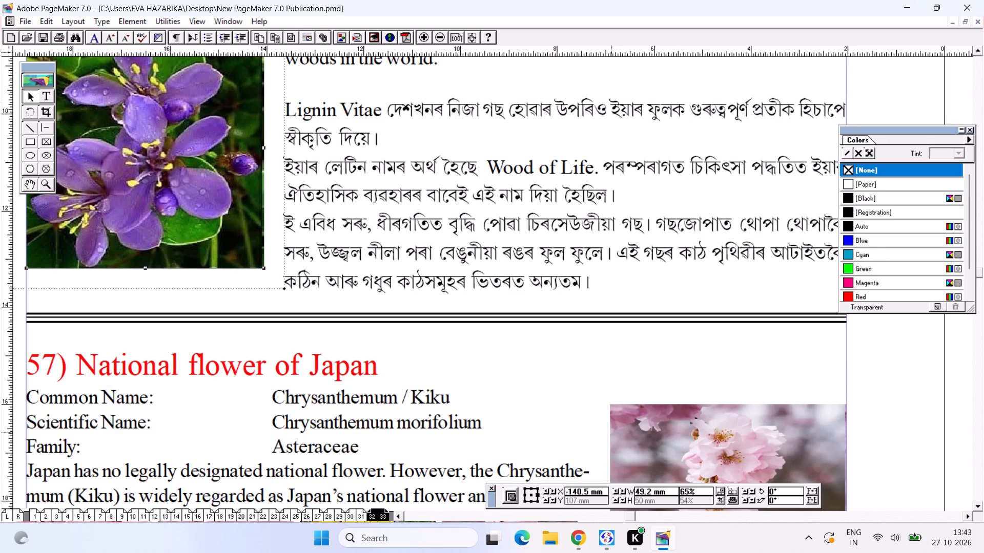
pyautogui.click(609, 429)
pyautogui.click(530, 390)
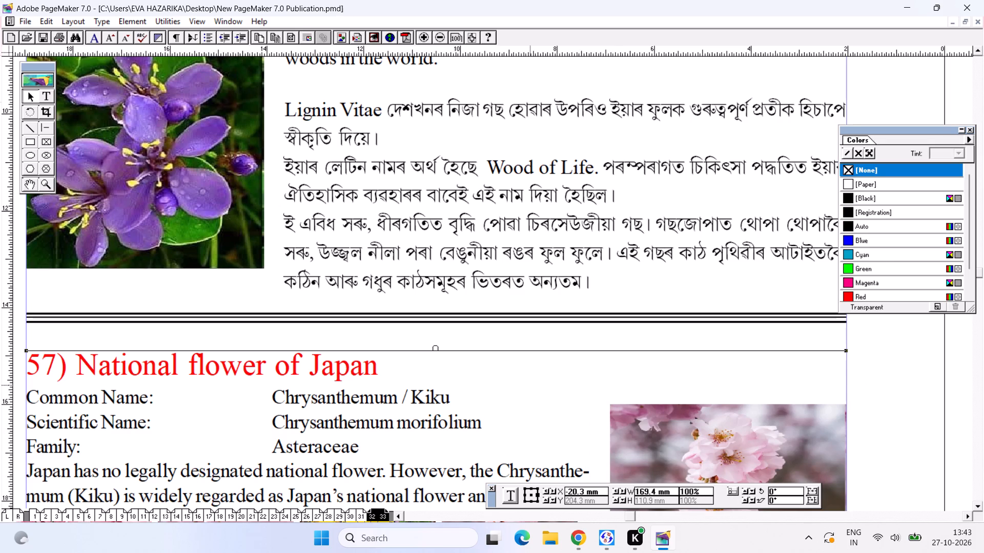
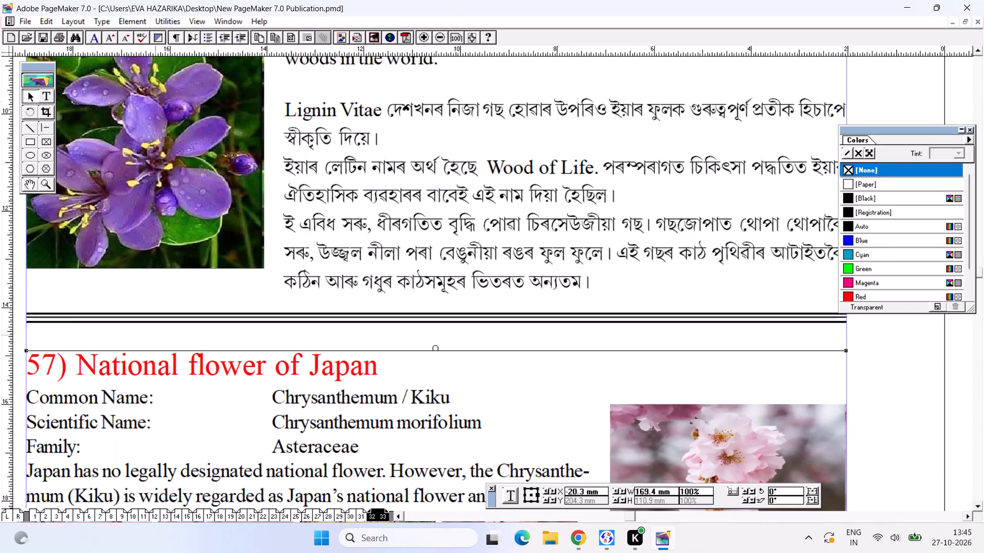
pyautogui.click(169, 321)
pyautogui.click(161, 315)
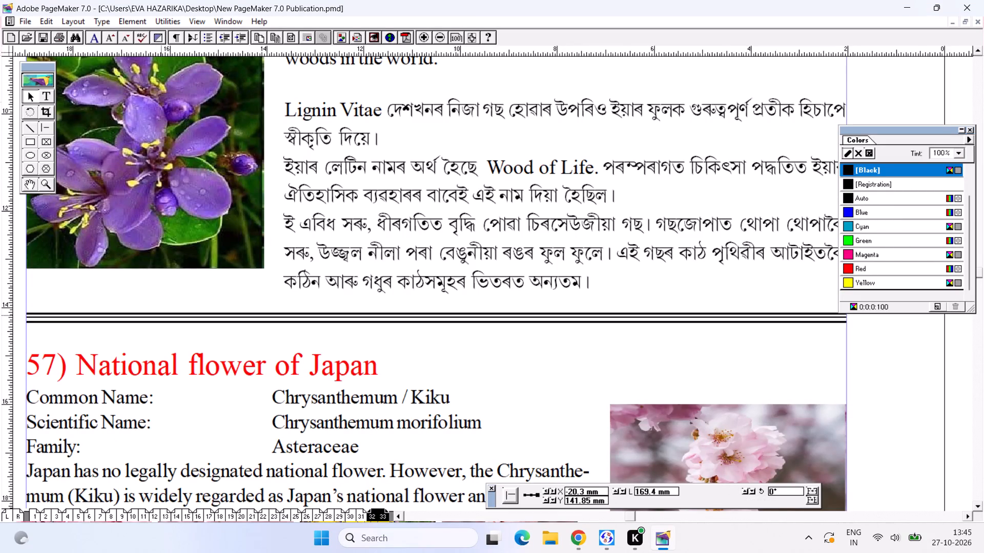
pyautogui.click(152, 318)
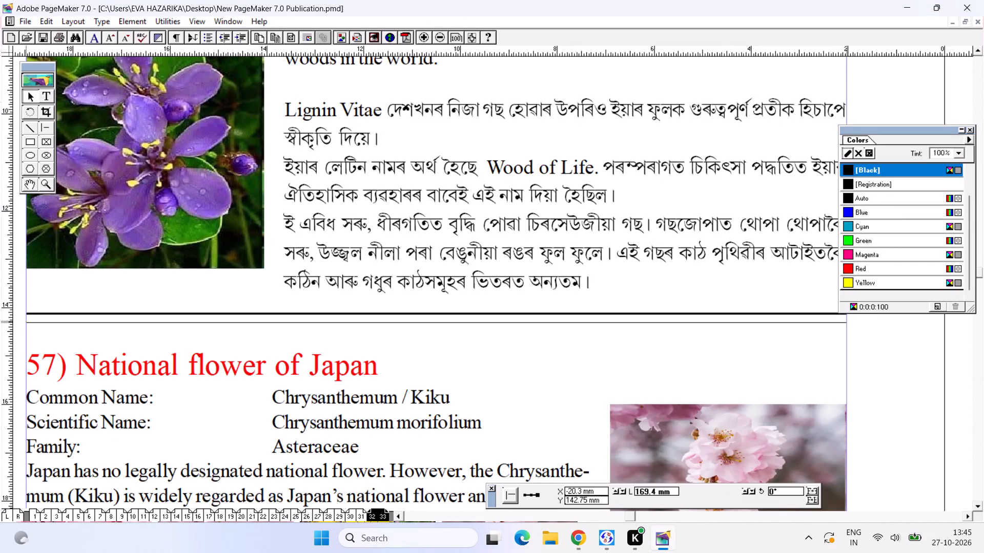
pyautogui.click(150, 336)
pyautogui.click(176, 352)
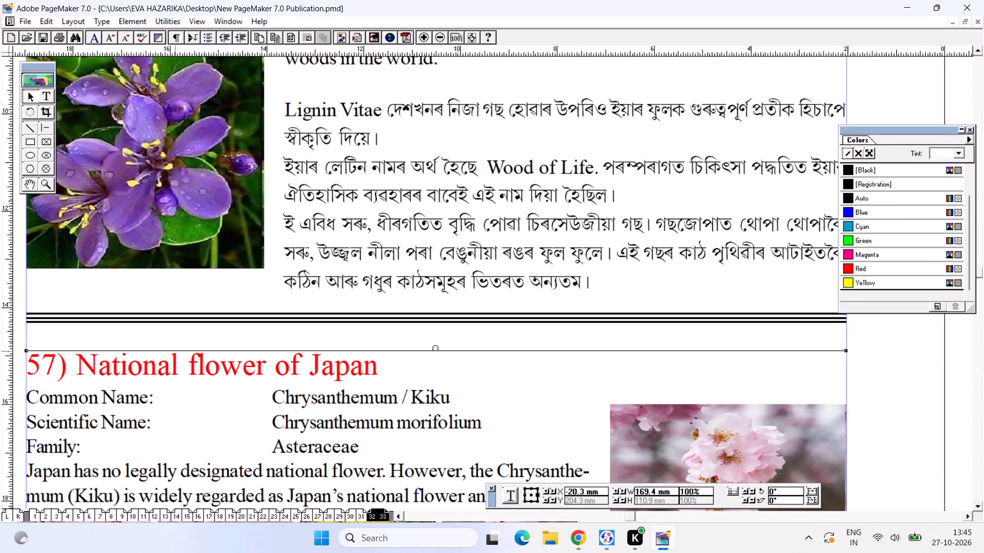
# Save the flower publication.
pyautogui.hotkey('ctrl', 's')
pyautogui.hotkey('ctrl', 's')
pyautogui.hotkey('ctrl', 's')
# Copy the entire entry 58, National Flower of Jordan, from the national flowers (2).pmd document.
pyautogui.hotkey('ctrl', '0')
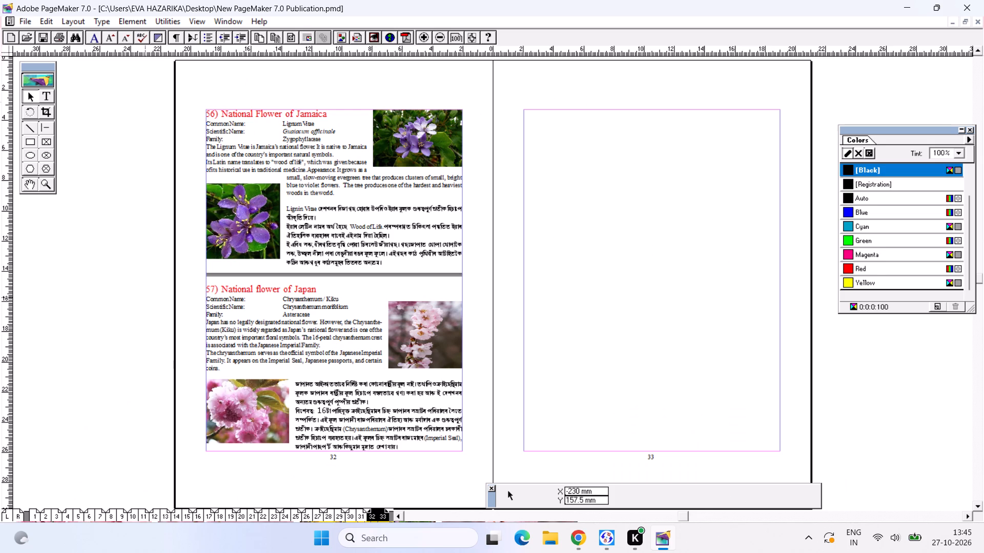
pyautogui.hotkey('ctrl', 'Tab')
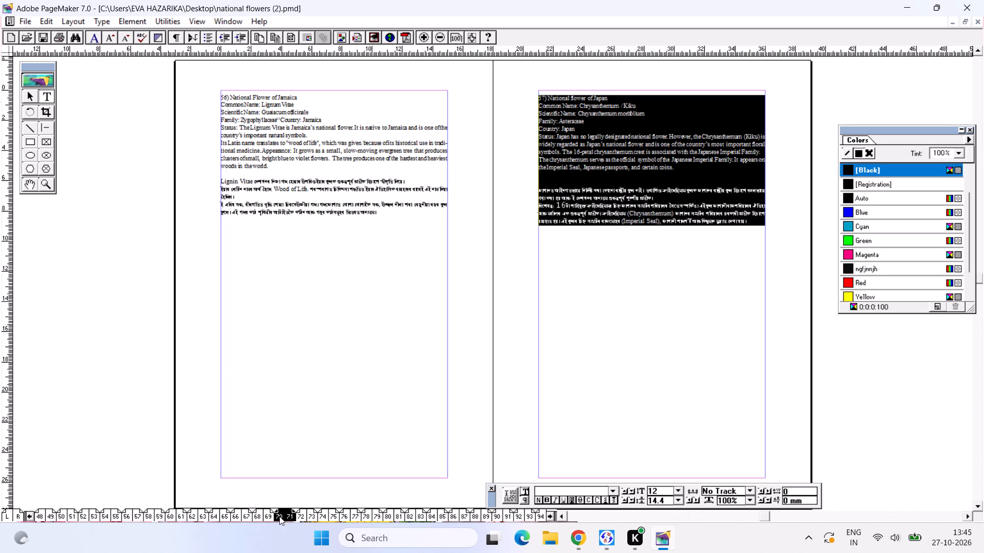
pyautogui.click(306, 516)
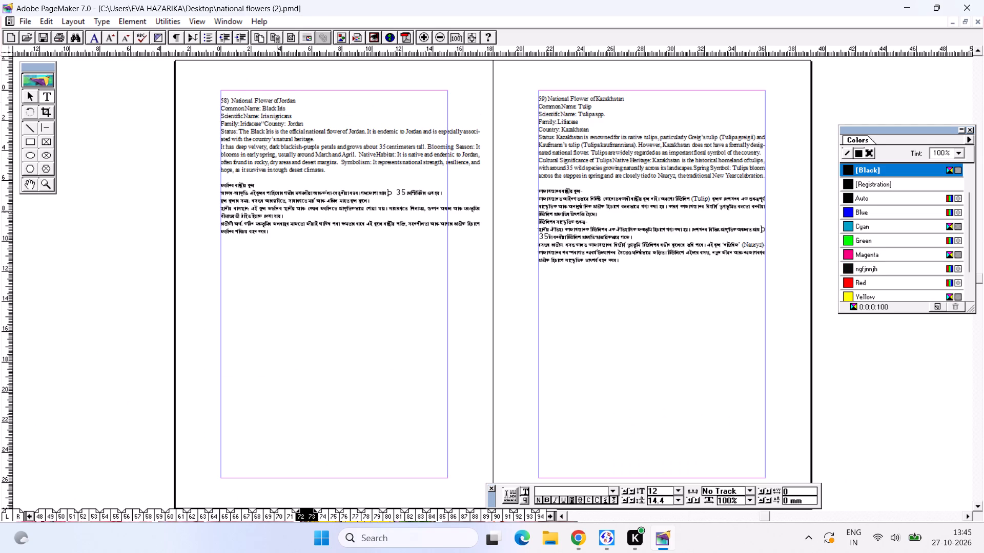
pyautogui.hotkey('ctrl', 'Tab')
pyautogui.hotkey('ctrl', 'Tab')
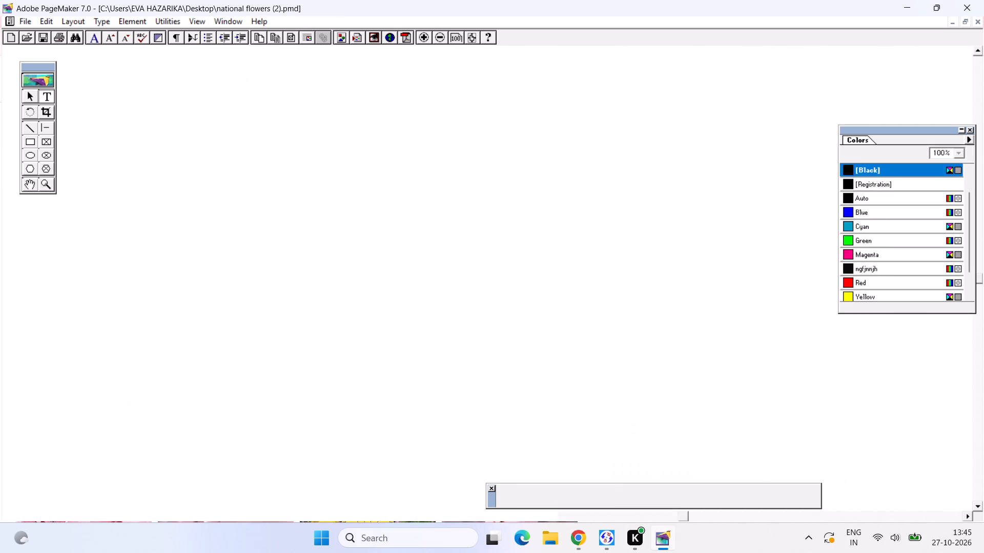
pyautogui.keyDown('ctrl'); pyautogui.click(275, 144); pyautogui.keyUp('ctrl')
pyautogui.hotkey('ctrl', 'a')
pyautogui.hotkey('ctrl', 'c')
pyautogui.hotkey('ctrl', 'c')
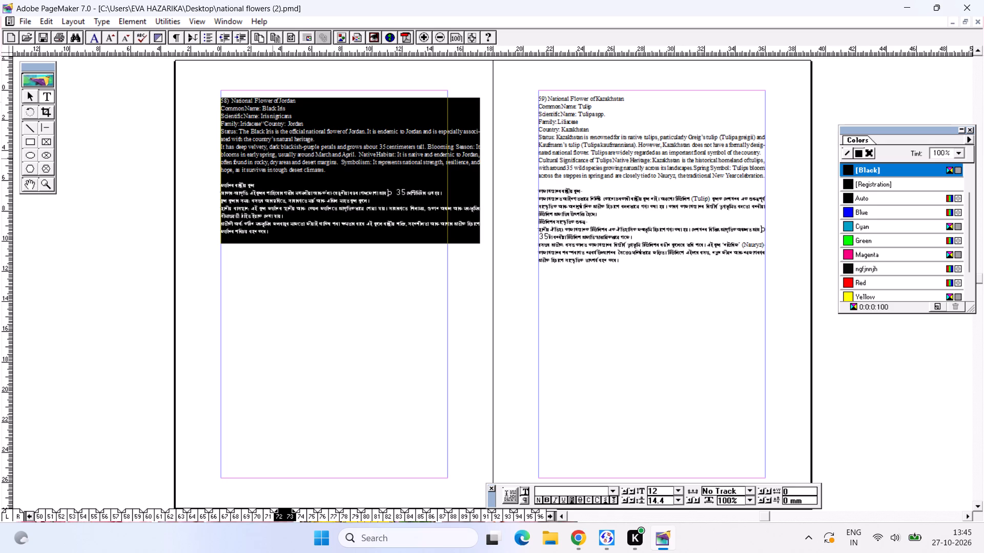
# Paste the Jordan entry into New PageMaker 7.0 Publication and fit its text block to the top margins of page 33.
pyautogui.hotkey('ctrl', 'shift', 'Tab')
pyautogui.hotkey('ctrl', 'v')
pyautogui.moveTo(591, 179); pyautogui.dragTo(759, 175)
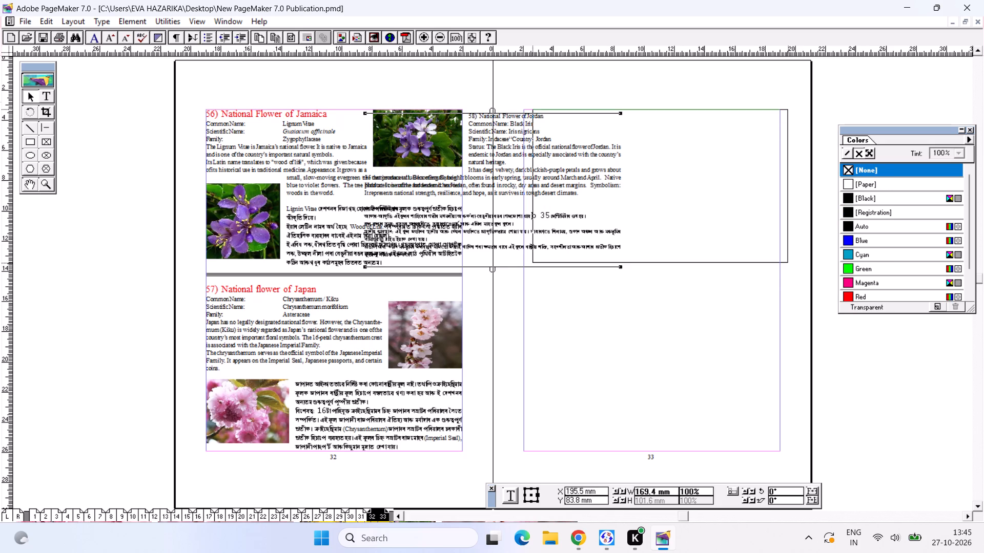
pyautogui.moveTo(759, 175); pyautogui.dragTo(749, 178)
pyautogui.click(711, 182)
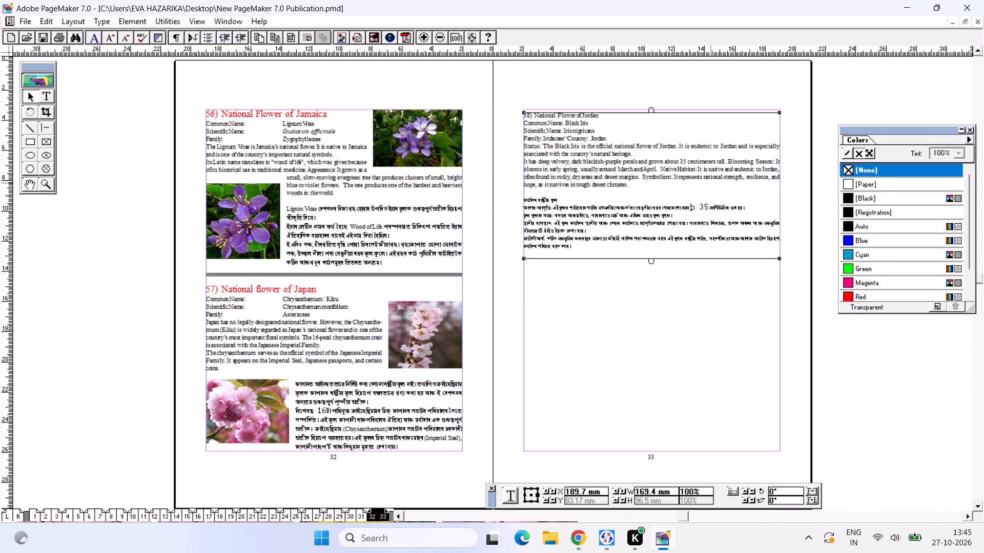
# Format the heading "58) National Flower of Jordan" at 18 pt in red.
pyautogui.hotkey('ctrl', '2')
pyautogui.keyDown('alt'); pyautogui.moveTo(545, 214); pyautogui.dragTo(483, 419); pyautogui.keyUp('alt')
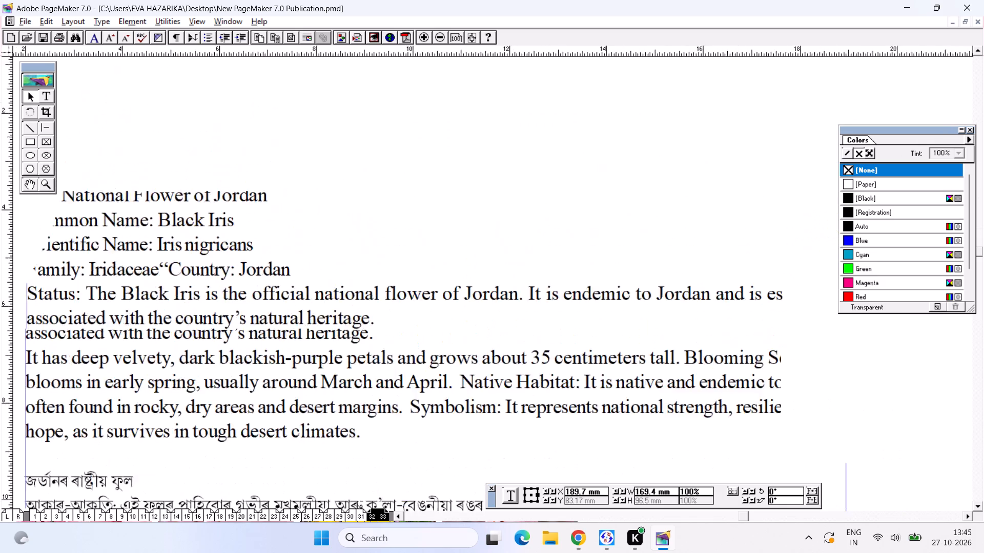
pyautogui.keyDown('alt'); pyautogui.moveTo(494, 320); pyautogui.dragTo(522, 327); pyautogui.keyUp('alt')
pyautogui.keyDown('alt'); pyautogui.moveTo(428, 306); pyautogui.dragTo(432, 297); pyautogui.keyUp('alt')
pyautogui.click(43, 93)
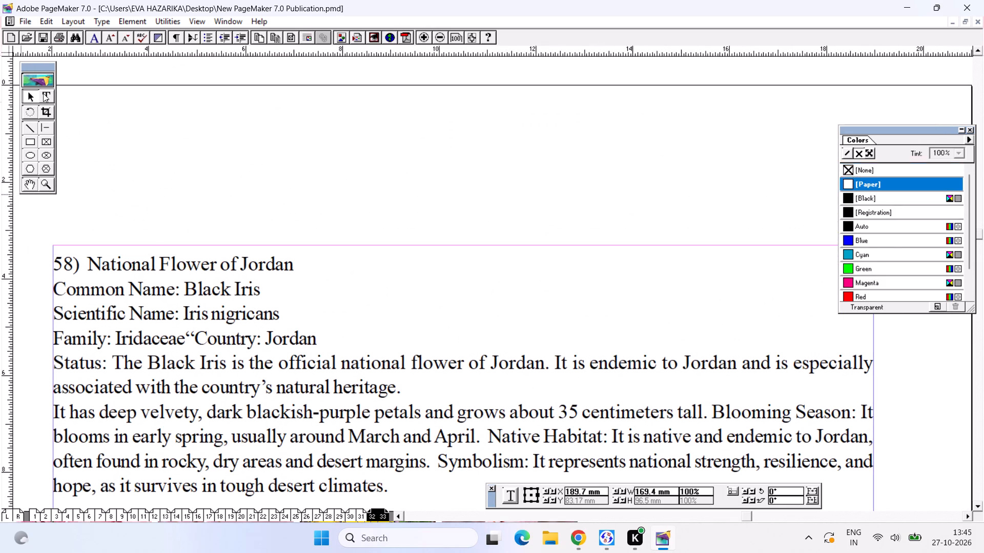
pyautogui.moveTo(89, 259); pyautogui.dragTo(247, 277)
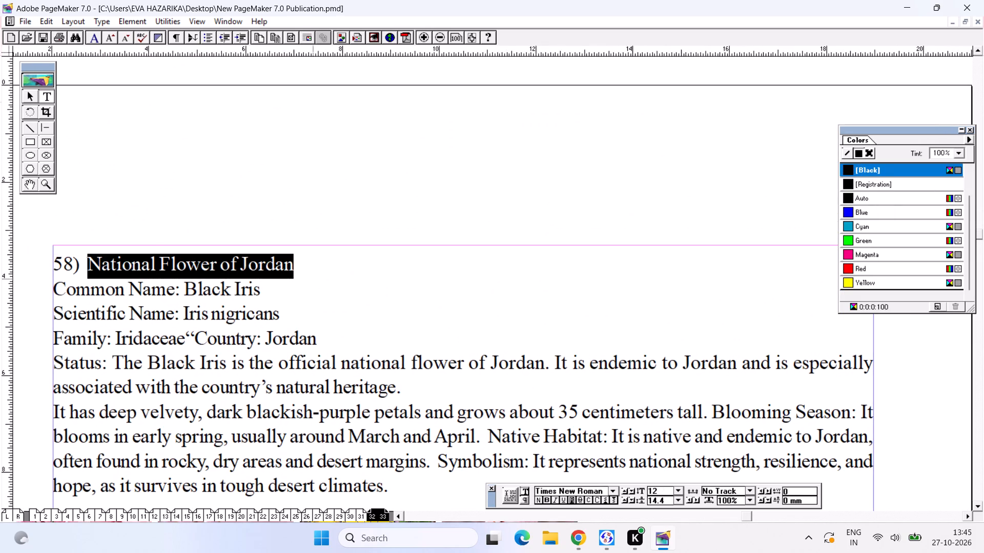
pyautogui.moveTo(53, 260); pyautogui.dragTo(341, 275)
pyautogui.hotkey('ctrl', 'shift', '.')
pyautogui.hotkey('ctrl', 'shift', '.')
pyautogui.hotkey('ctrl', 'shift', '.')
pyautogui.hotkey('ctrl', 'shift', '.')
pyautogui.hotkey('ctrl', 'shift', '.')
pyautogui.hotkey('ctrl', 'shift', '.')
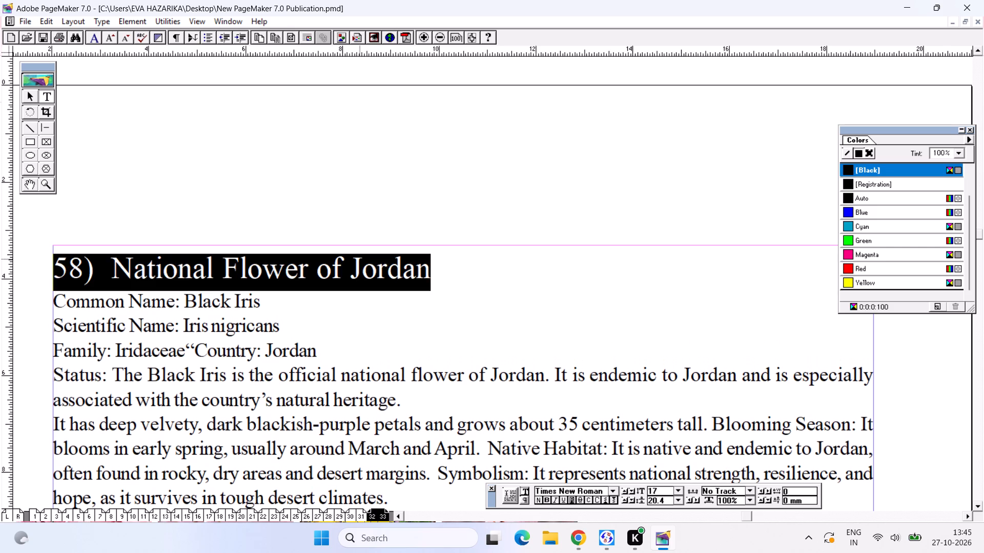
pyautogui.click(873, 270)
pyautogui.click(380, 274)
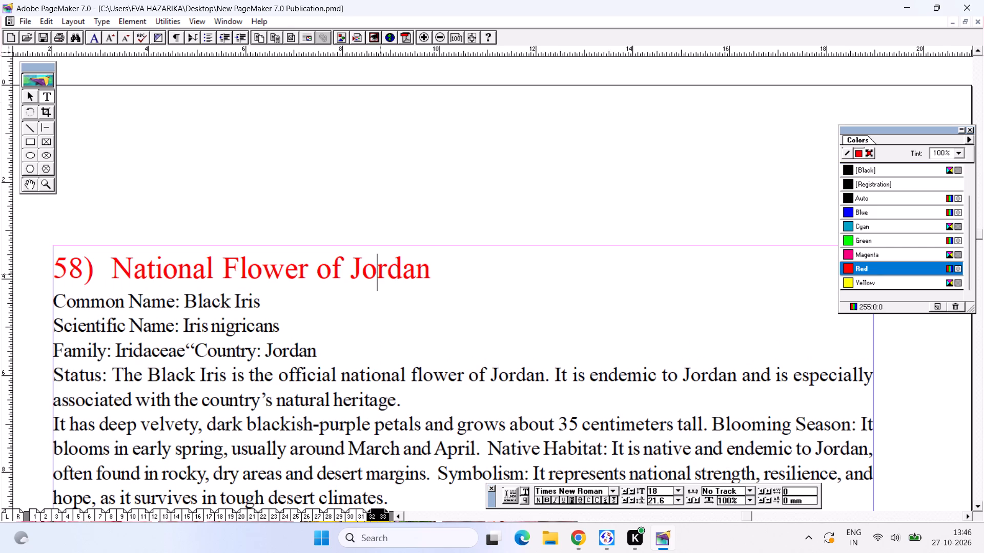
# Tab the values Black Iris and Iris nigricans into a second column, two tabs after their labels.
pyautogui.keyDown('alt'); pyautogui.moveTo(307, 337); pyautogui.dragTo(312, 311); pyautogui.keyUp('alt')
pyautogui.click(189, 286)
pyautogui.press('Tab')
pyautogui.press('Tab')
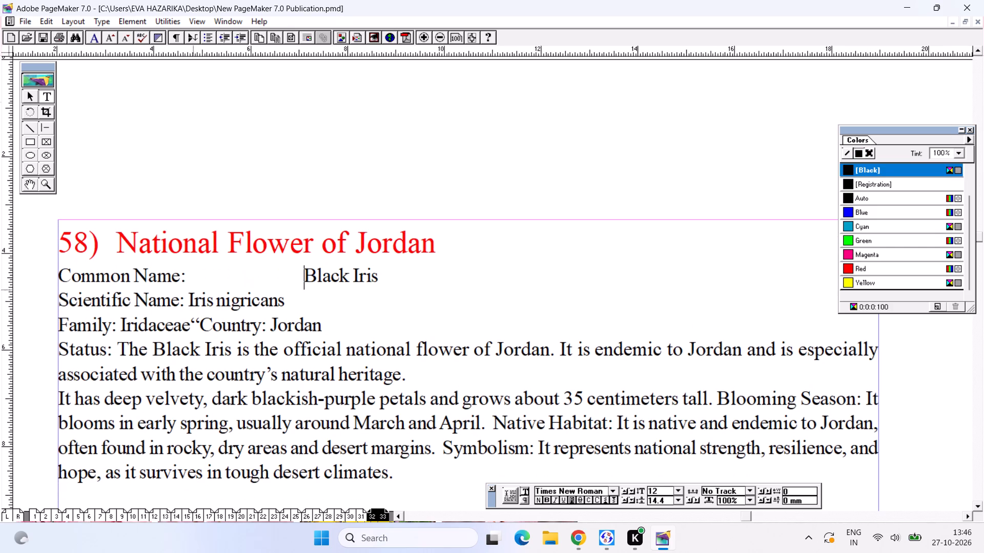
pyautogui.click(189, 295)
pyautogui.press('Tab')
pyautogui.press('Tab')
# Delete the stray quotation mark and "Country: Jordan" after Iridaceae in the Family line.
pyautogui.click(197, 327)
pyautogui.moveTo(191, 324); pyautogui.dragTo(199, 324)
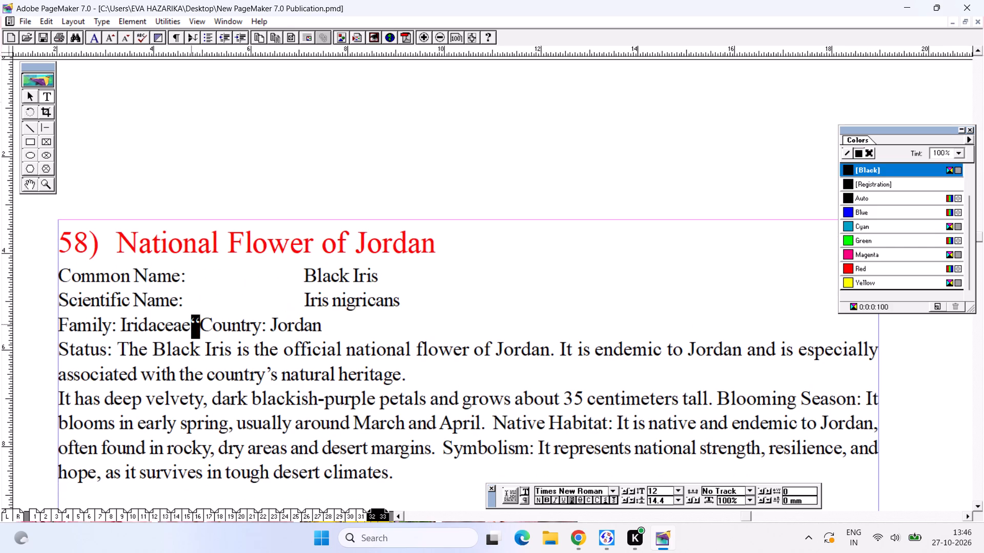
pyautogui.moveTo(199, 324); pyautogui.dragTo(340, 333)
pyautogui.press('BackSpace')
# Tab Iridaceae in the Family line across to align with the Black Iris and Iris nigricans values.
pyautogui.click(124, 327)
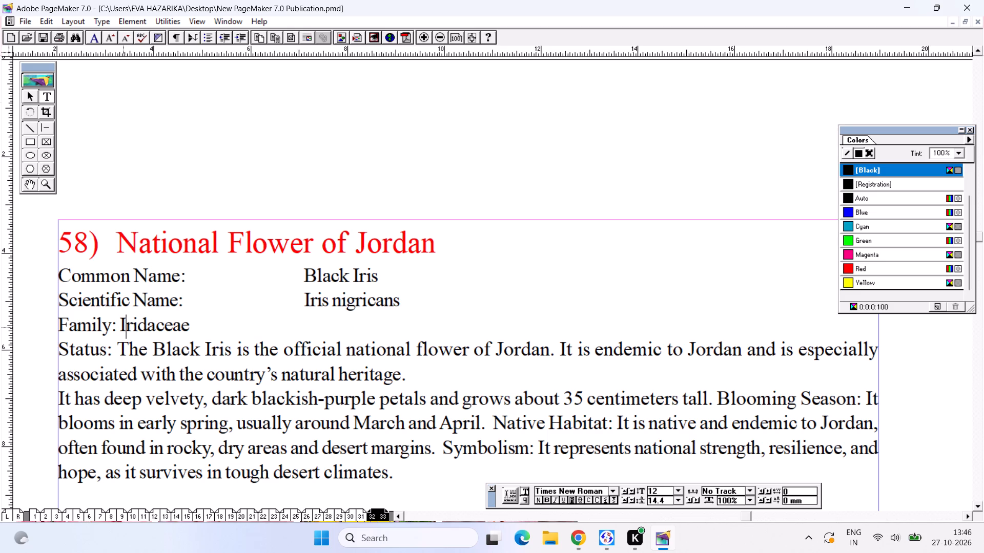
pyautogui.click(122, 327)
pyautogui.click(122, 324)
pyautogui.click(119, 324)
pyautogui.press('Tab')
pyautogui.press('Tab')
pyautogui.press('Tab')
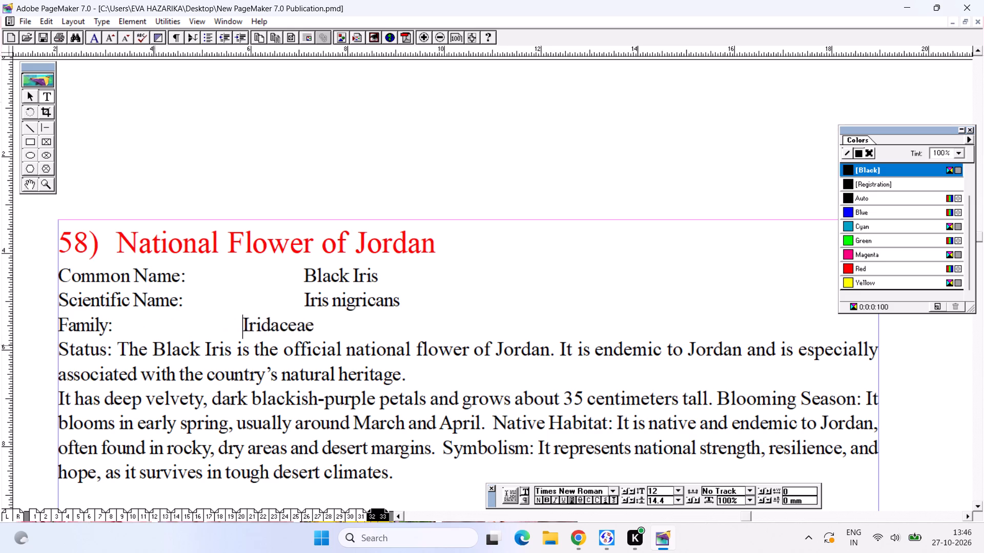
pyautogui.press('Tab')
# Delete the "Status:" label so that the Jordan description paragraph starts with "The Black Iris".
pyautogui.moveTo(117, 354); pyautogui.dragTo(68, 340)
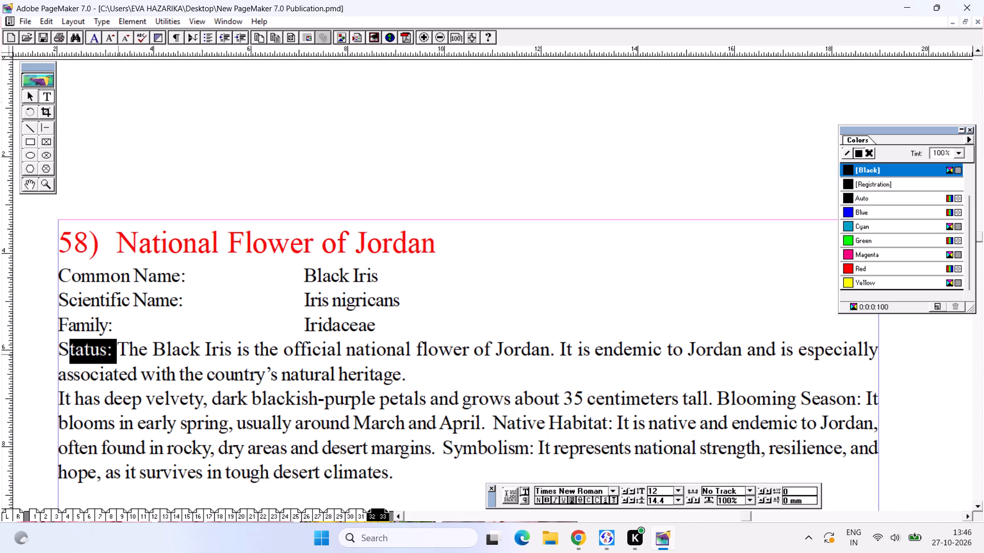
pyautogui.moveTo(68, 340); pyautogui.dragTo(60, 337)
pyautogui.click(72, 349)
pyautogui.click(125, 355)
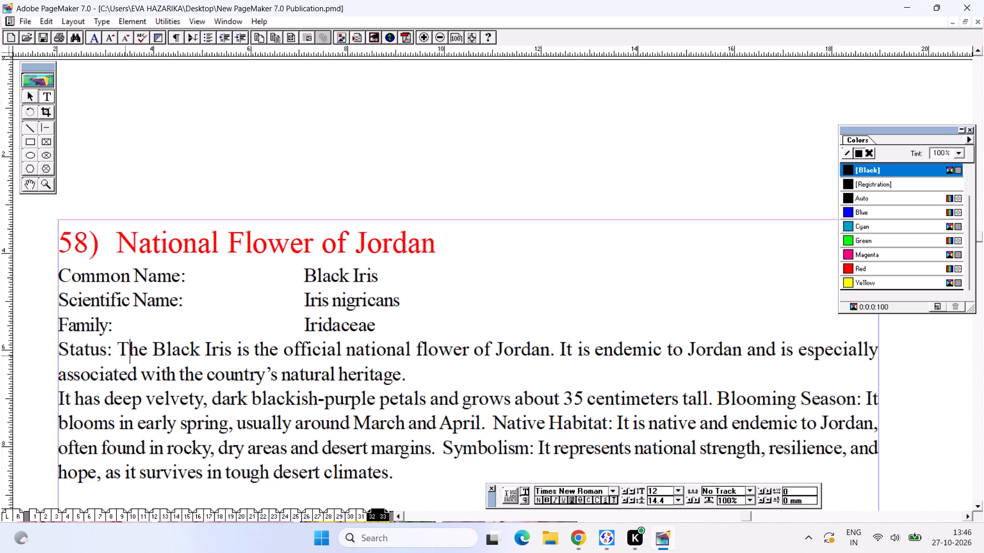
pyautogui.moveTo(121, 349); pyautogui.dragTo(54, 348)
pyautogui.press('BackSpace')
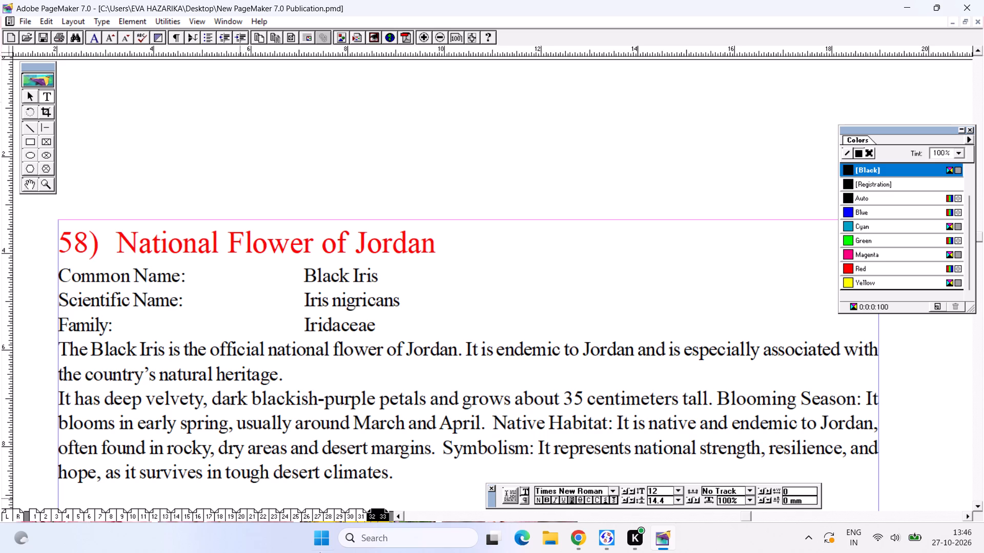
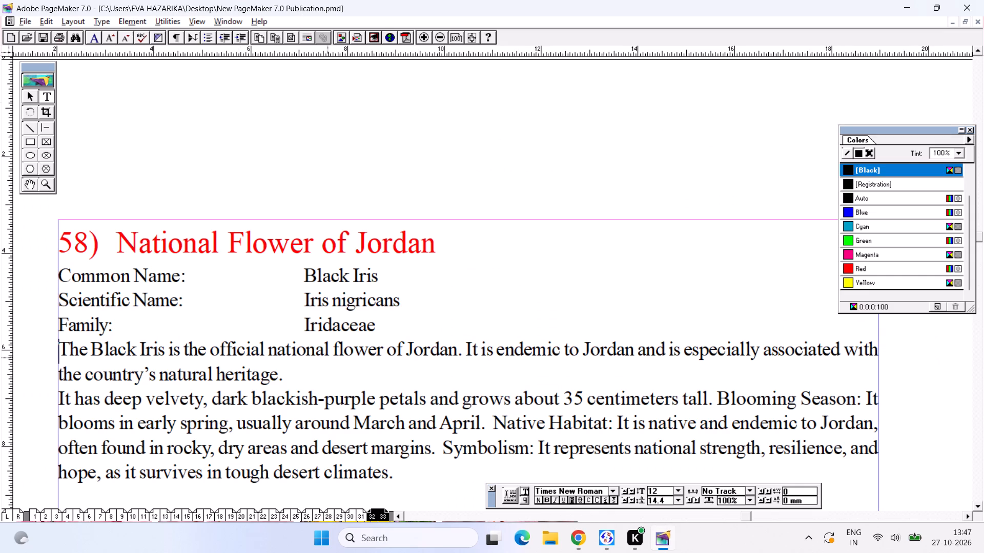
# Delete the Assamese heading জৰ্ডানৰ ৰাষ্ট্ৰীয় ফুল and the blank line above it, below the English Jordan description.
pyautogui.keyDown('alt'); pyautogui.moveTo(333, 327); pyautogui.dragTo(334, 313); pyautogui.keyUp('alt')
pyautogui.keyDown('alt'); pyautogui.moveTo(334, 333); pyautogui.dragTo(335, 302); pyautogui.keyUp('alt')
pyautogui.keyDown('alt'); pyautogui.moveTo(365, 335); pyautogui.dragTo(367, 318); pyautogui.keyUp('alt')
pyautogui.keyDown('alt'); pyautogui.moveTo(367, 333); pyautogui.dragTo(369, 314); pyautogui.keyUp('alt')
pyautogui.keyDown('alt'); pyautogui.moveTo(369, 384); pyautogui.dragTo(373, 312); pyautogui.keyUp('alt')
pyautogui.keyDown('alt'); pyautogui.click(230, 351); pyautogui.keyUp('alt')
pyautogui.moveTo(219, 349); pyautogui.dragTo(107, 342)
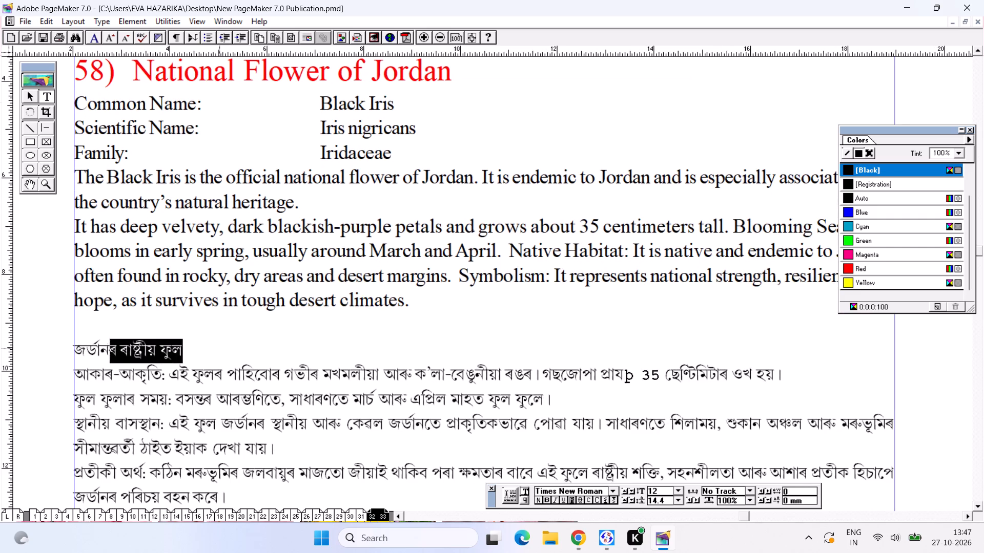
pyautogui.moveTo(107, 342); pyautogui.dragTo(46, 352)
pyautogui.press('BackSpace')
pyautogui.press('BackSpace')
pyautogui.press('BackSpace')
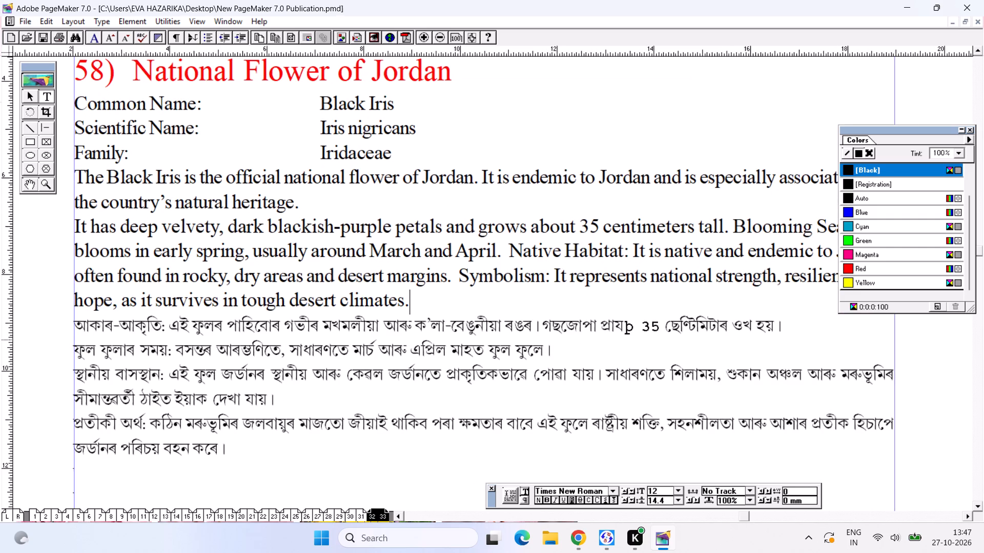
# Enlarge the Assamese paragraphs of the Jordan entry to 14 pt and save the publication.
pyautogui.moveTo(73, 326); pyautogui.dragTo(350, 474)
pyautogui.hotkey('ctrl', 'shift', '.')
pyautogui.hotkey('ctrl', 'shift', '.')
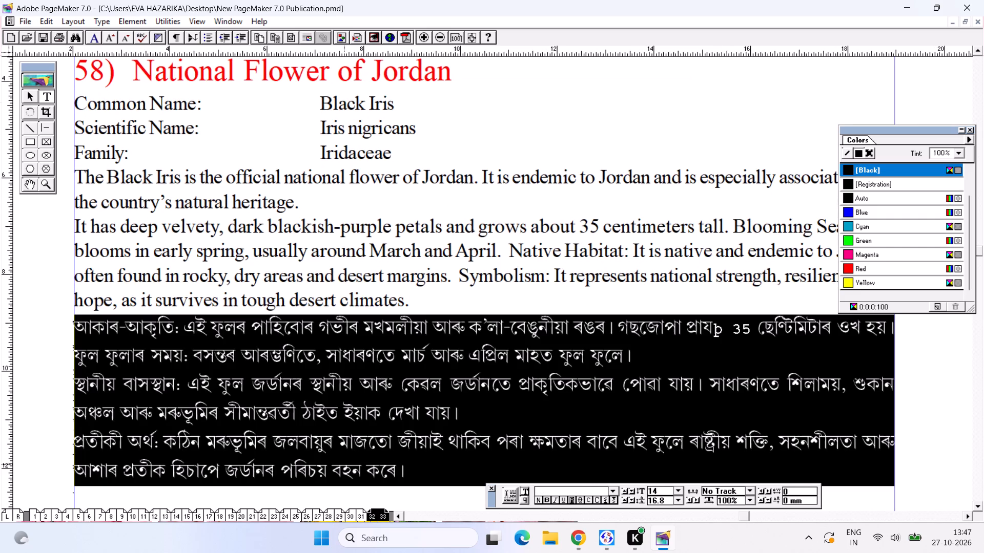
pyautogui.hotkey('ctrl', 's')
# Delete the garbled characters after প্ৰা, just before 35, in the first line of the Assamese Jordan text.
pyautogui.click(119, 312)
pyautogui.keyDown('alt'); pyautogui.moveTo(268, 284); pyautogui.dragTo(251, 366); pyautogui.keyUp('alt')
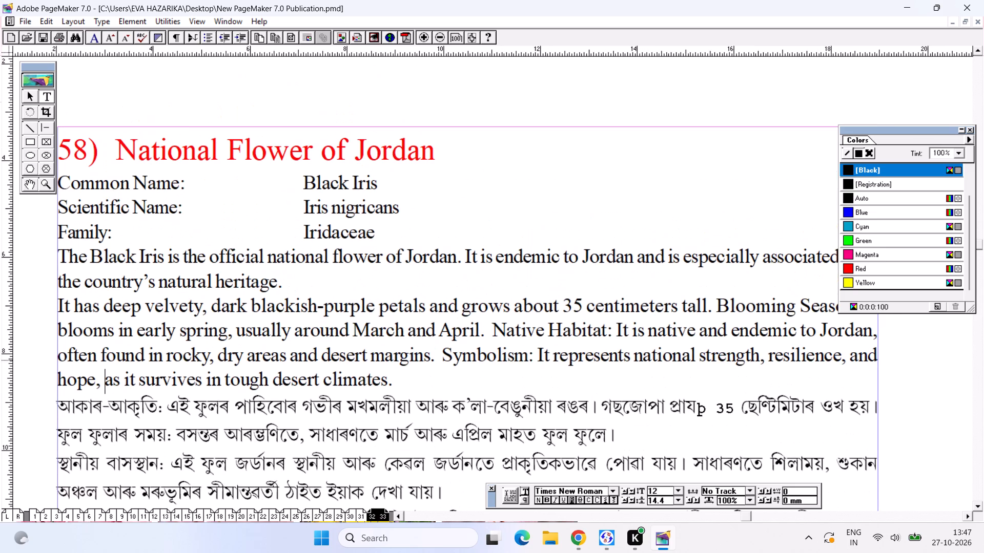
pyautogui.click(701, 407)
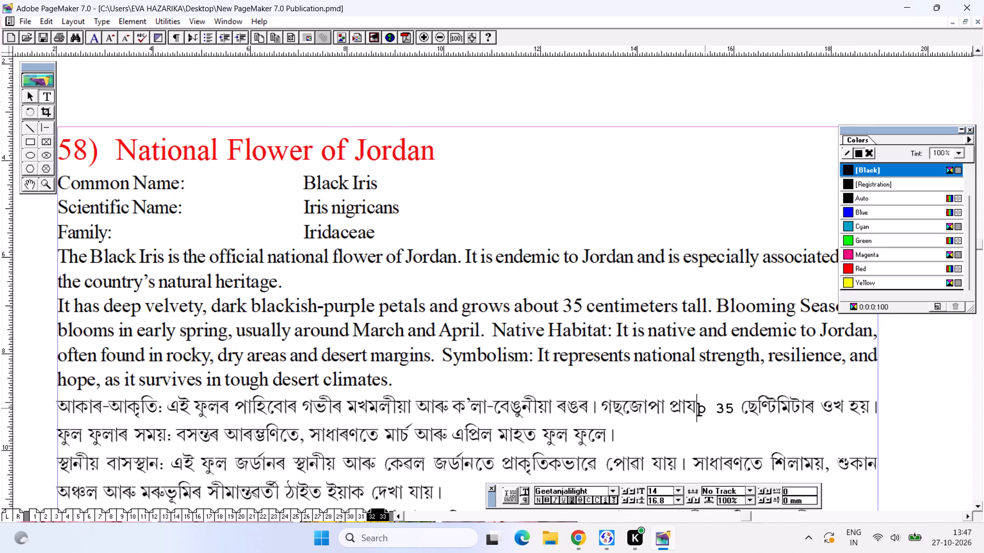
pyautogui.click(705, 408)
pyautogui.press('BackSpace')
pyautogui.press('BackSpace')
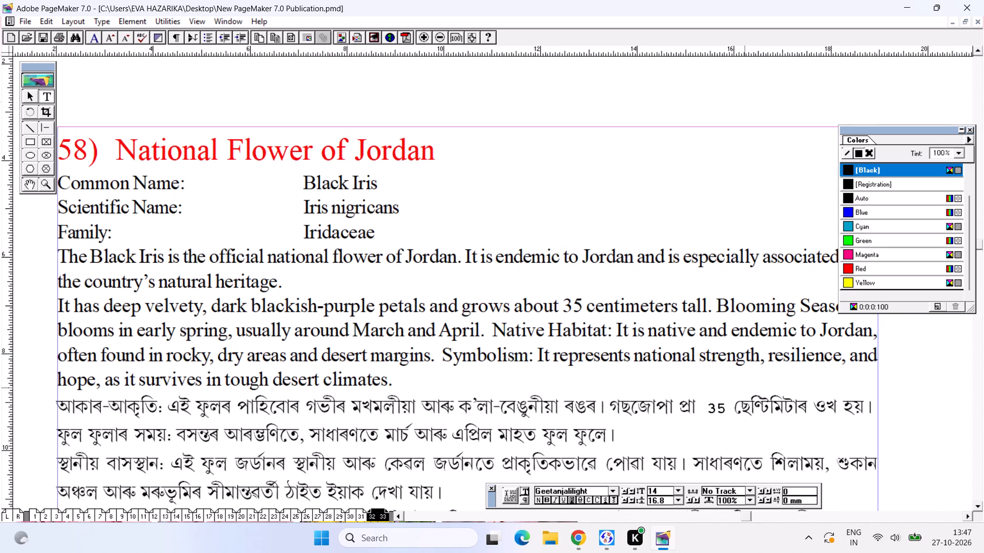
# Minimize the PageMaker window.
pyautogui.click(915, 10)
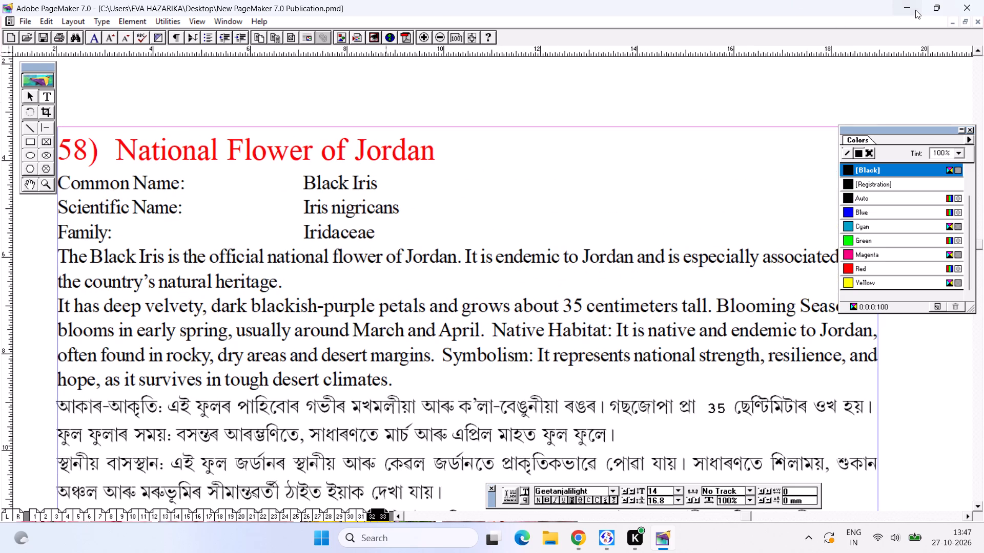
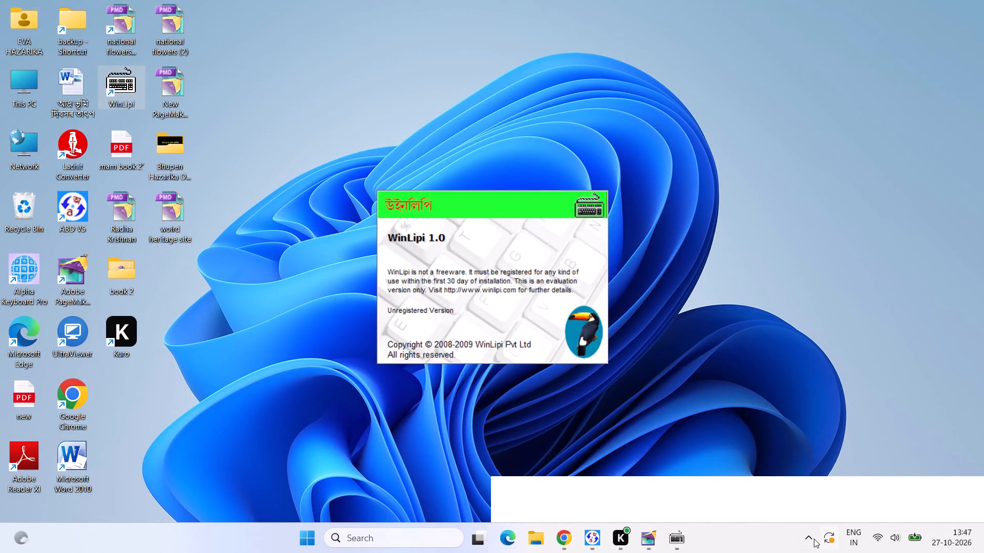
# Enable the ASM-Typewriter layout in WinLipi and complete the word প্ৰায় before 35 in the first Assamese line of the Jordan entry.
pyautogui.click(805, 542)
pyautogui.click(757, 506)
pyautogui.click(758, 499)
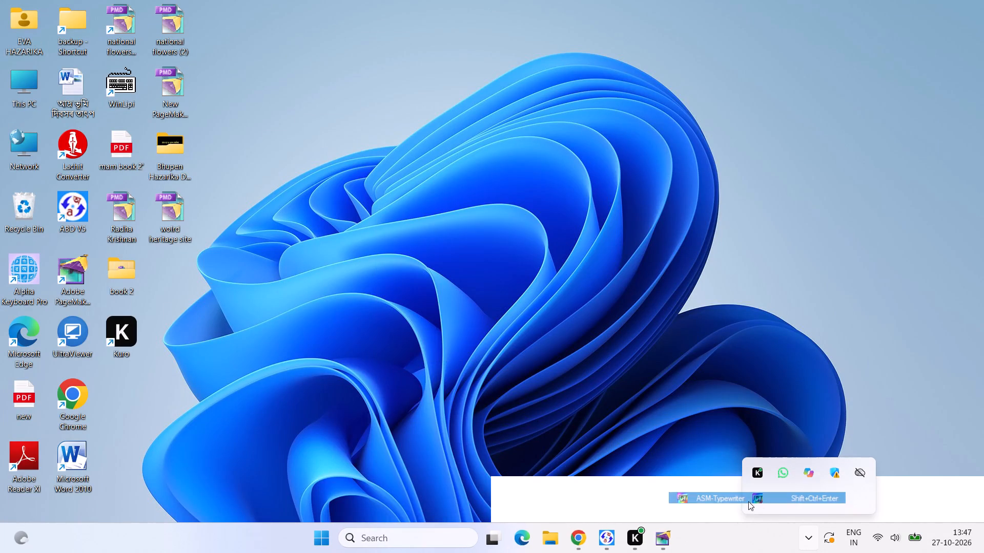
pyautogui.click(676, 544)
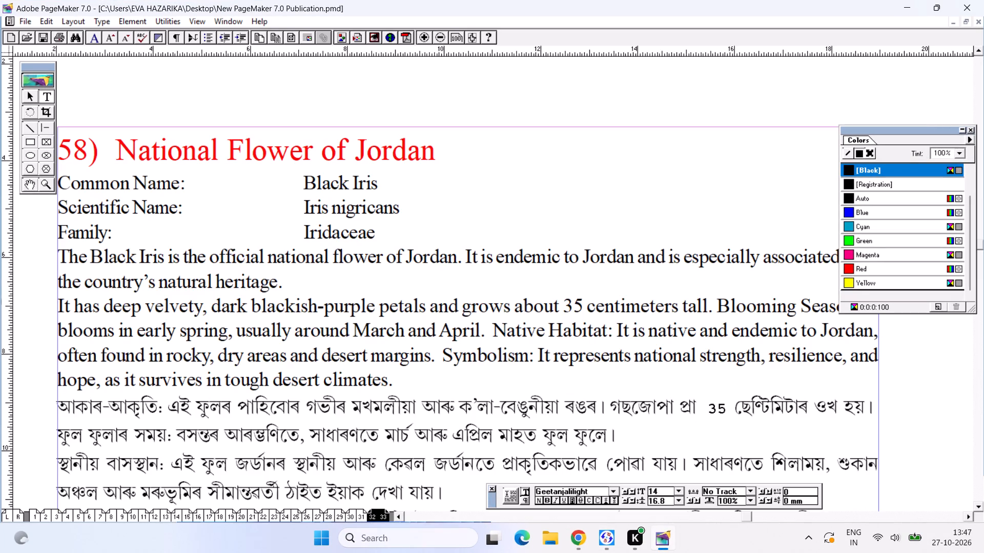
pyautogui.press('/')
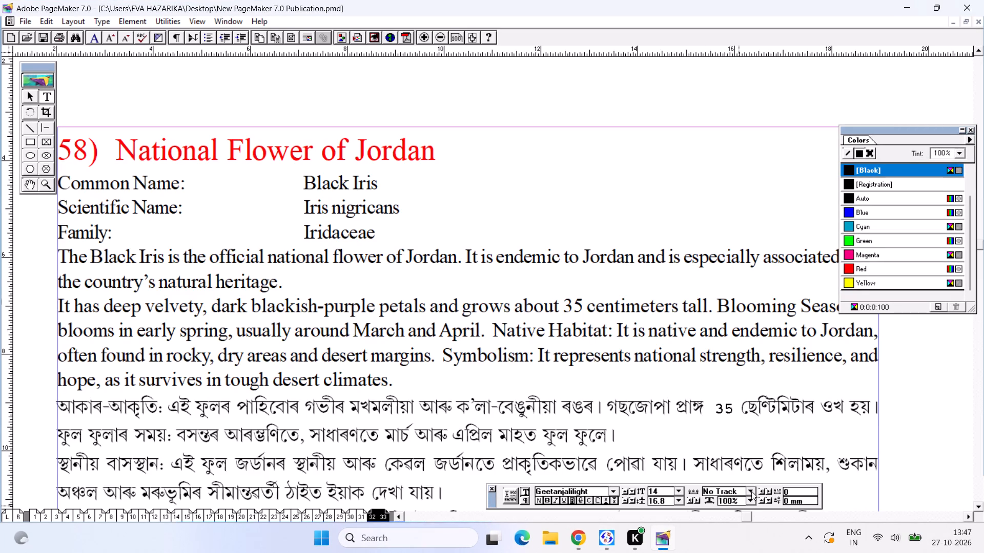
pyautogui.press('BackSpace')
pyautogui.click(812, 543)
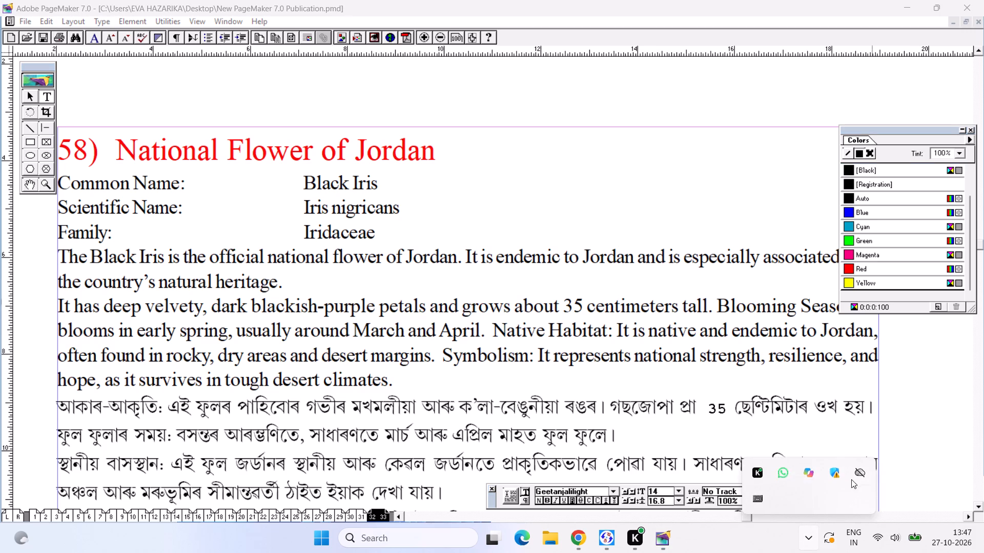
pyautogui.click(756, 497)
pyautogui.click(756, 493)
pyautogui.press('/')
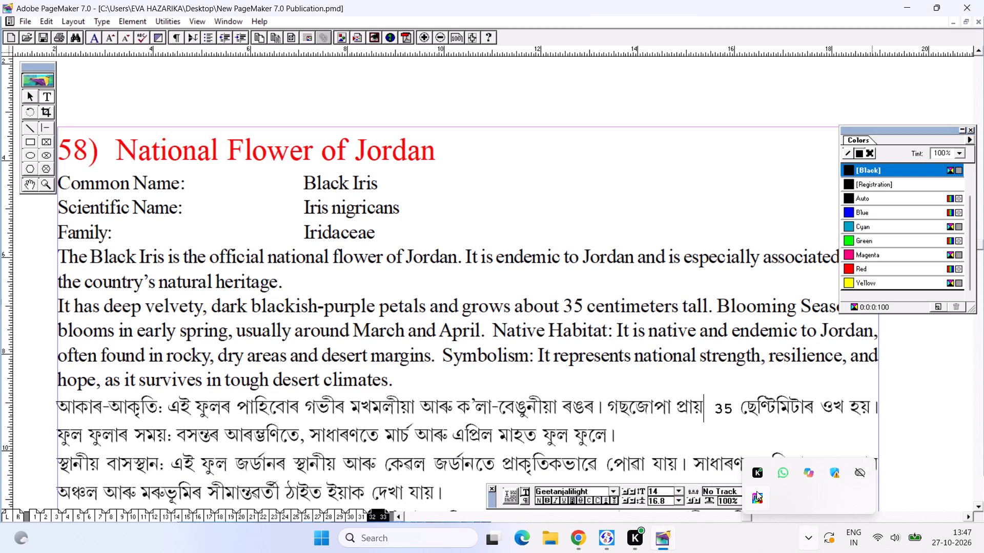
# Set the number 35 in the first Assamese line to a Geetanjali font so it reads ৩৫, and save the publication.
pyautogui.click(724, 437)
pyautogui.moveTo(715, 413); pyautogui.dragTo(715, 413)
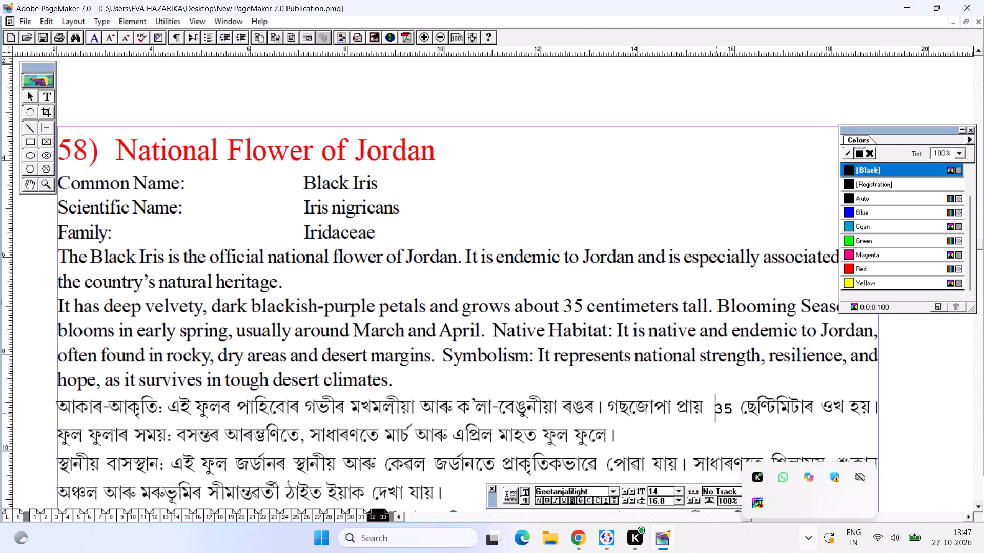
pyautogui.moveTo(715, 413); pyautogui.dragTo(733, 412)
pyautogui.hotkey('ctrl', 't')
pyautogui.hotkey('ctrl', 'g')
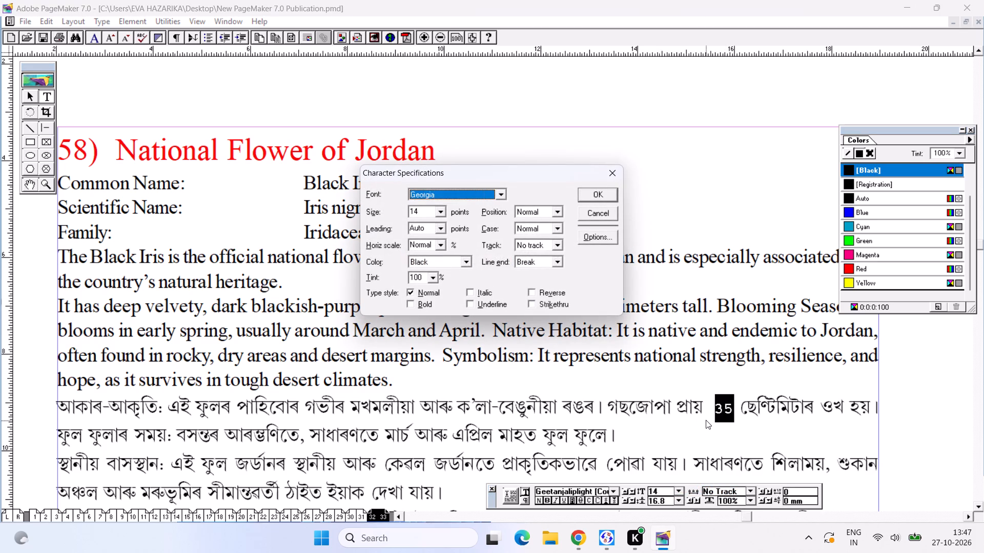
pyautogui.hotkey('ctrl', 'g')
pyautogui.hotkey('ctrl', 'g')
pyautogui.hotkey('ctrl', 'g')
pyautogui.hotkey('ctrl', 'g')
pyautogui.hotkey('ctrl', 'g')
pyautogui.hotkey('ctrl', 'g')
pyautogui.hotkey('ctrl', 'Left')
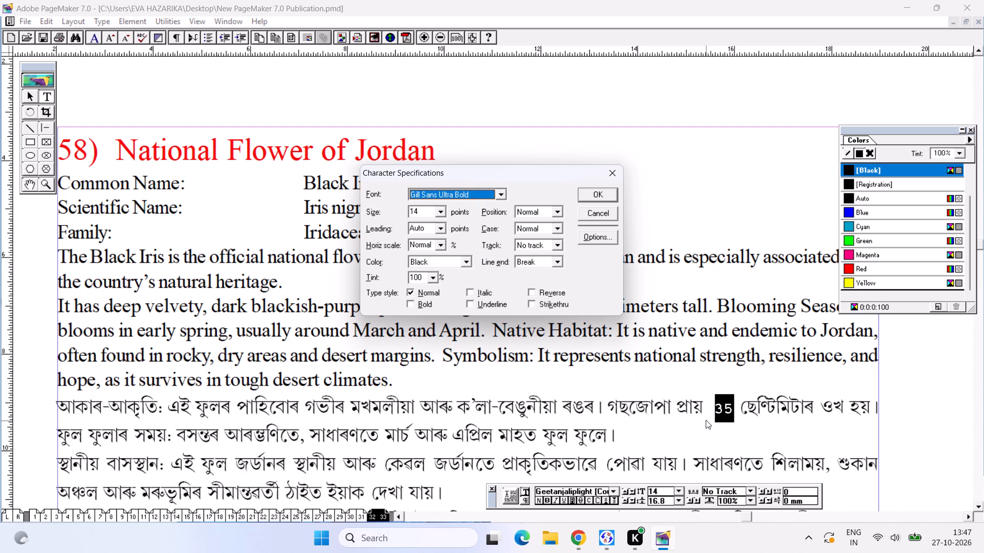
pyautogui.hotkey('ctrl', 'Left')
pyautogui.hotkey('ctrl', 'Left')
pyautogui.hotkey('ctrl', 'Left')
pyautogui.hotkey('ctrl', 'Left')
pyautogui.hotkey('ctrl', 'Left')
pyautogui.hotkey('ctrl', 'Left')
pyautogui.hotkey('ctrl', 'Left')
pyautogui.hotkey('ctrl', 'Left')
pyautogui.hotkey('ctrl', 'Right')
pyautogui.hotkey('ctrl', 'Return')
pyautogui.hotkey('ctrl', 't')
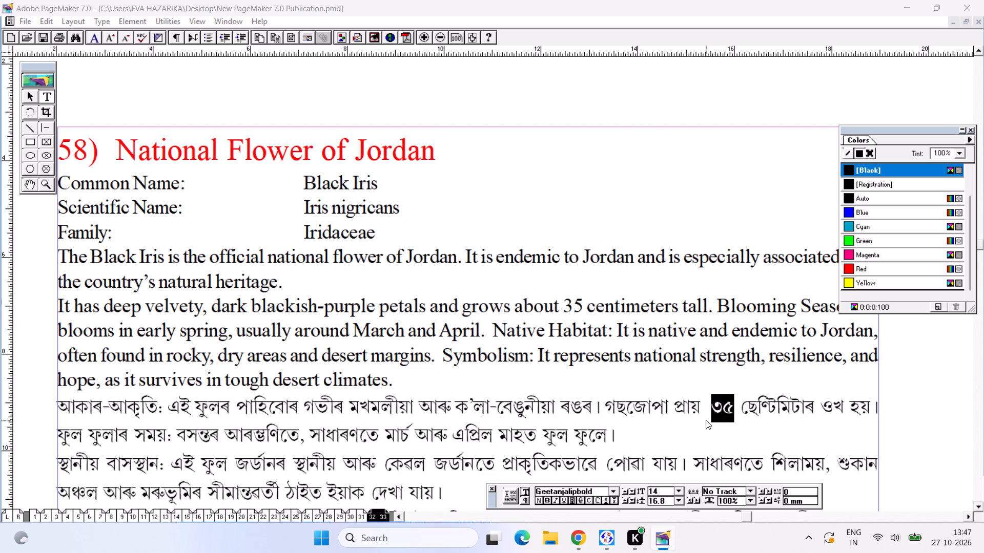
pyautogui.hotkey('ctrl', 'Left')
pyautogui.hotkey('ctrl', 'Return')
pyautogui.hotkey('ctrl', 's')
pyautogui.hotkey('ctrl', 's')
pyautogui.click(819, 365)
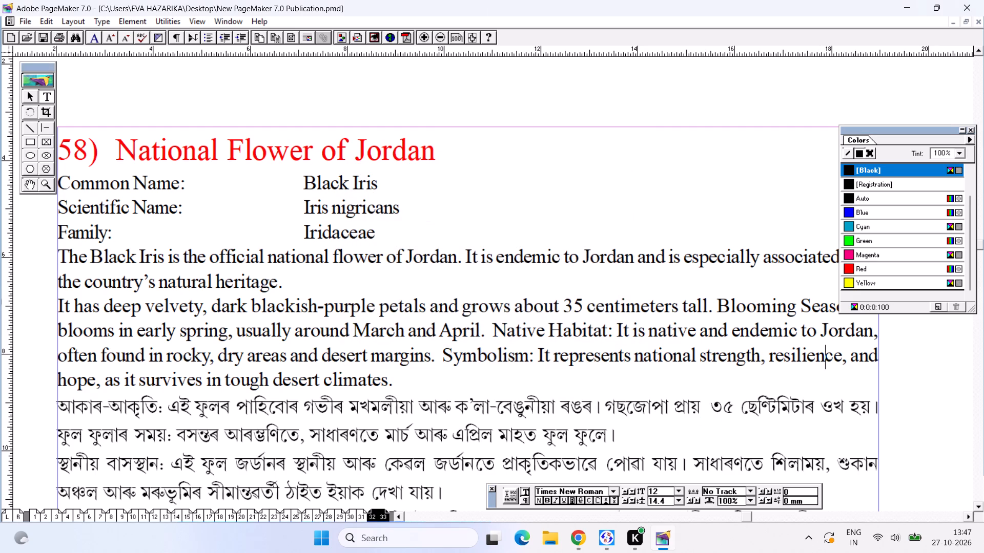
# Replace the colon after আকাৰ-আকৃতি in the Assamese Jordan text with ঃ and save the publication.
pyautogui.keyDown('alt'); pyautogui.moveTo(645, 373); pyautogui.dragTo(662, 310); pyautogui.keyUp('alt')
pyautogui.keyDown('alt'); pyautogui.moveTo(582, 320); pyautogui.dragTo(588, 266); pyautogui.keyUp('alt')
pyautogui.keyDown('alt'); pyautogui.moveTo(557, 278); pyautogui.dragTo(540, 266); pyautogui.keyUp('alt')
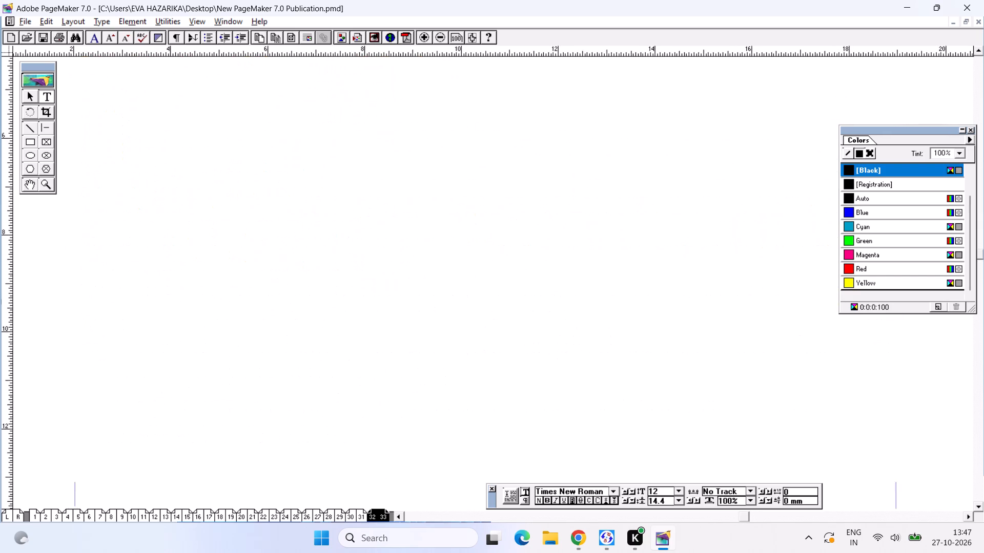
pyautogui.keyDown('alt'); pyautogui.moveTo(451, 282); pyautogui.dragTo(417, 308); pyautogui.keyUp('alt')
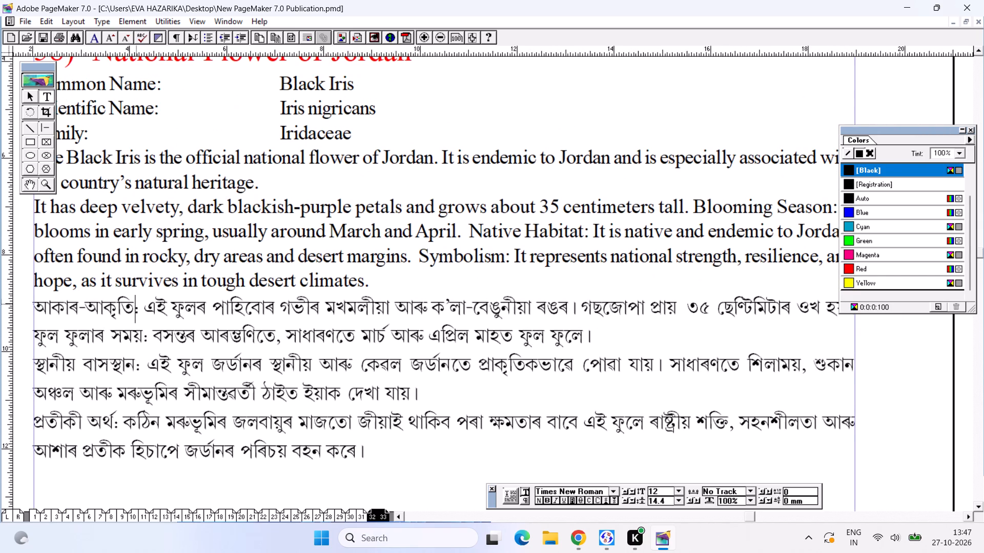
pyautogui.click(135, 303)
pyautogui.click(139, 306)
pyautogui.press('BackSpace')
pyautogui.press('BackSpace')
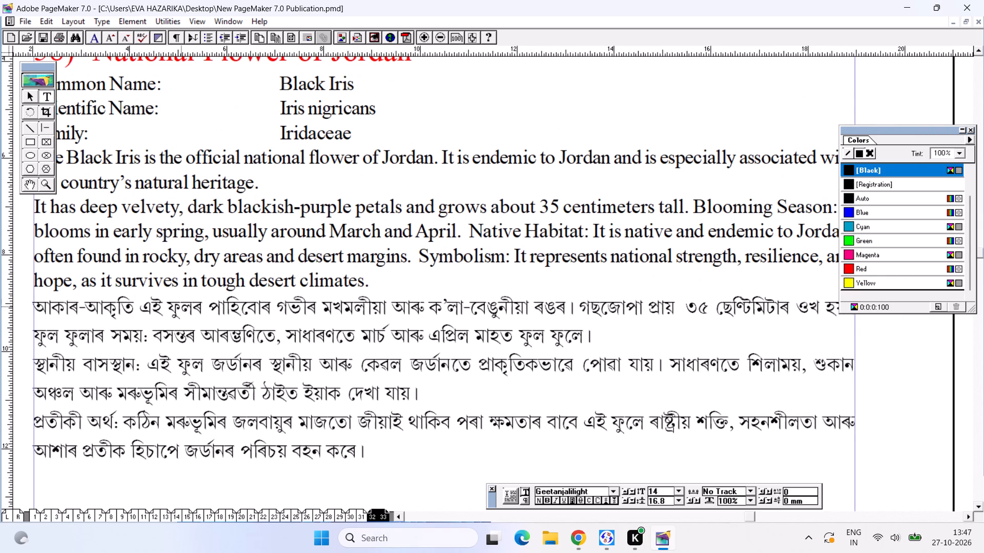
pyautogui.hotkey('shift', '_')
pyautogui.hotkey('ctrl', 's')
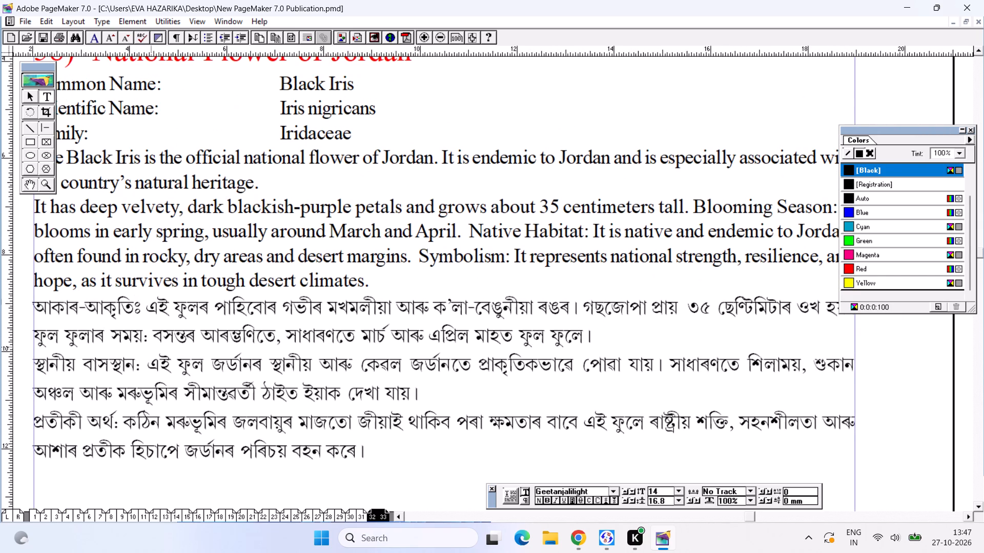
# Replace the colon after ফুল ফুলাৰ সময় with ঃ and save the publication.
pyautogui.click(150, 347)
pyautogui.press('Left')
pyautogui.press(']')
pyautogui.press('BackSpace')
pyautogui.press('BackSpace')
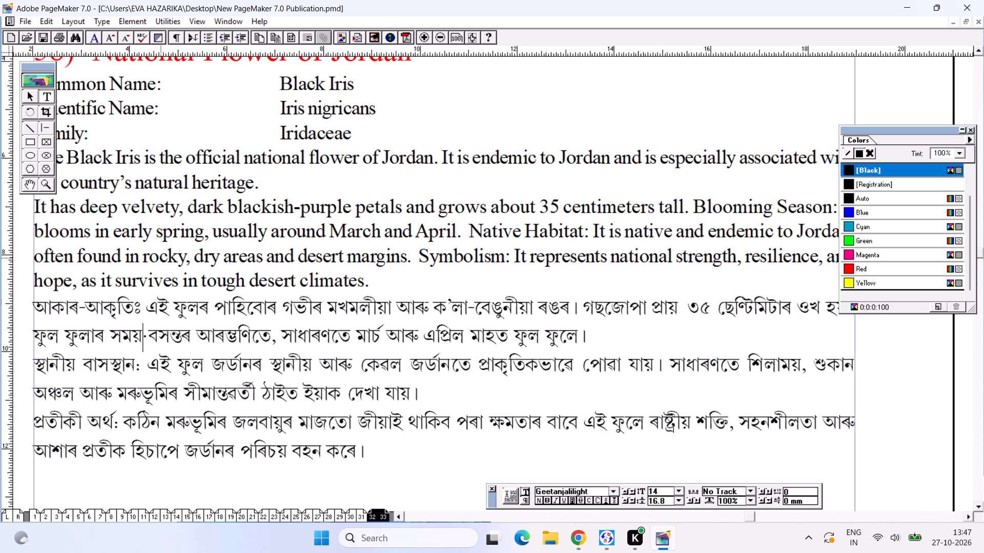
pyautogui.press('BackSpace')
pyautogui.hotkey('shift', '_')
pyautogui.hotkey('ctrl', 's')
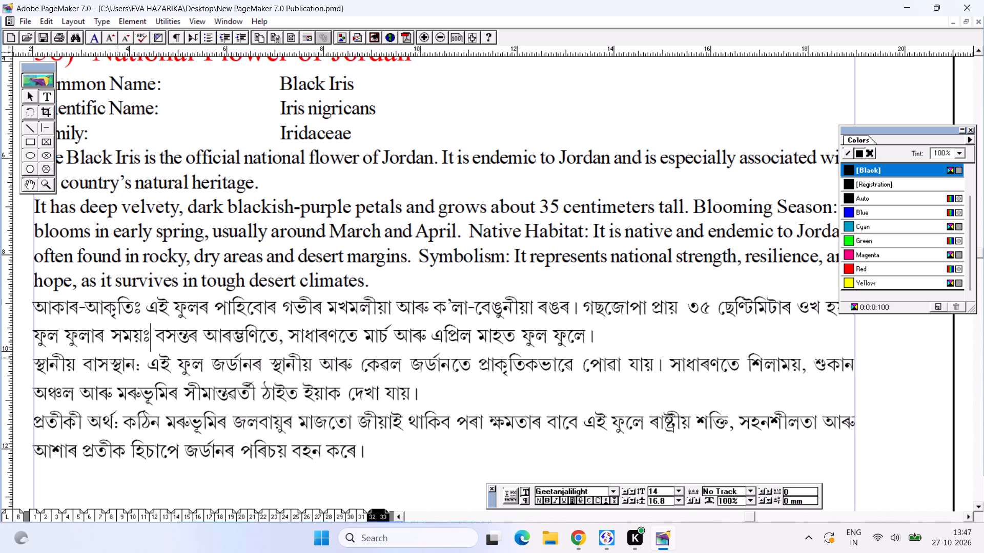
# Replace the colon after স্থানীয় বাসস্থান with ঃ and save the publication.
pyautogui.click(141, 368)
pyautogui.press('BackSpace')
pyautogui.press('BackSpace')
pyautogui.hotkey('shift', '_')
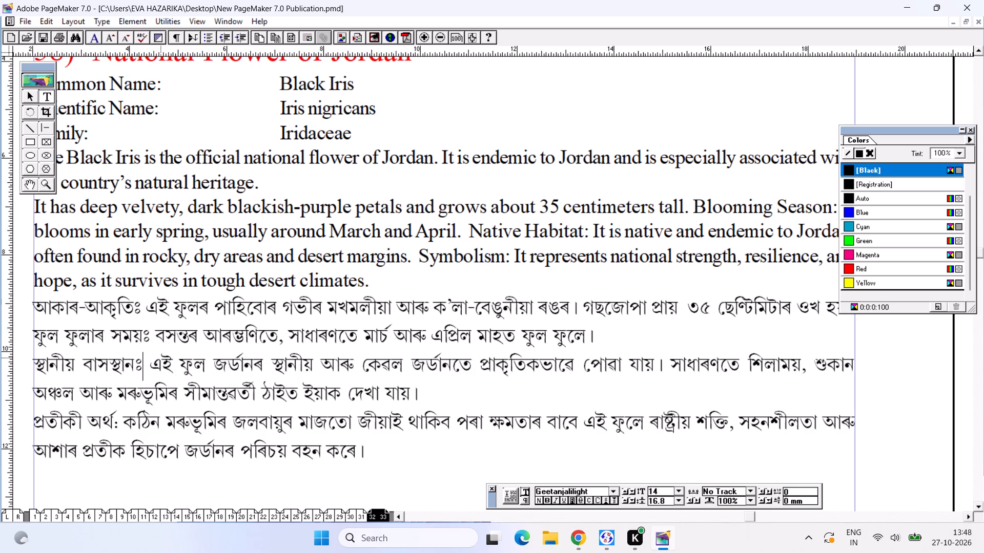
pyautogui.hotkey('ctrl', 's')
# Replace the colon after প্ৰতীকী অৰ্থ with ঃ and save the publication.
pyautogui.keyDown('alt'); pyautogui.moveTo(291, 330); pyautogui.dragTo(294, 252); pyautogui.keyUp('alt')
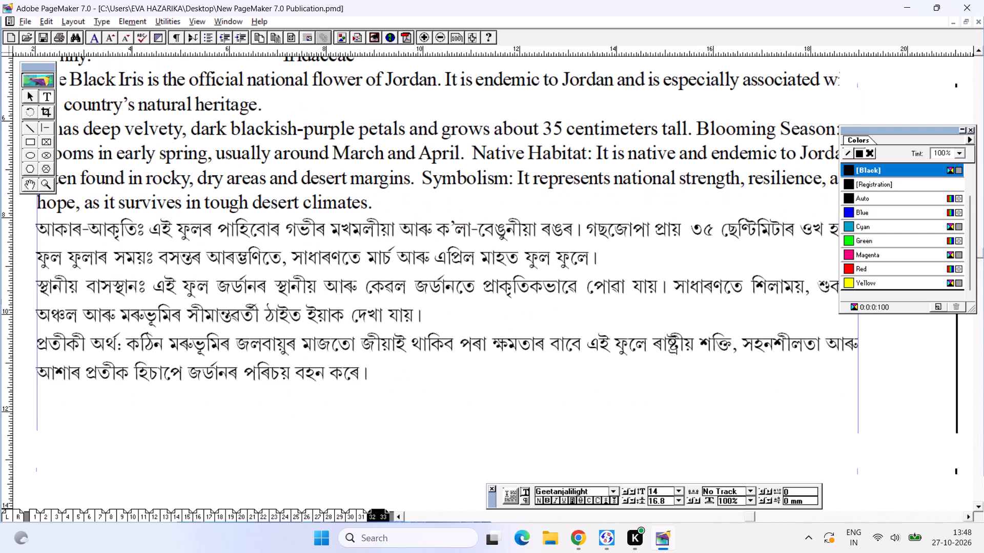
pyautogui.click(119, 348)
pyautogui.press('BackSpace')
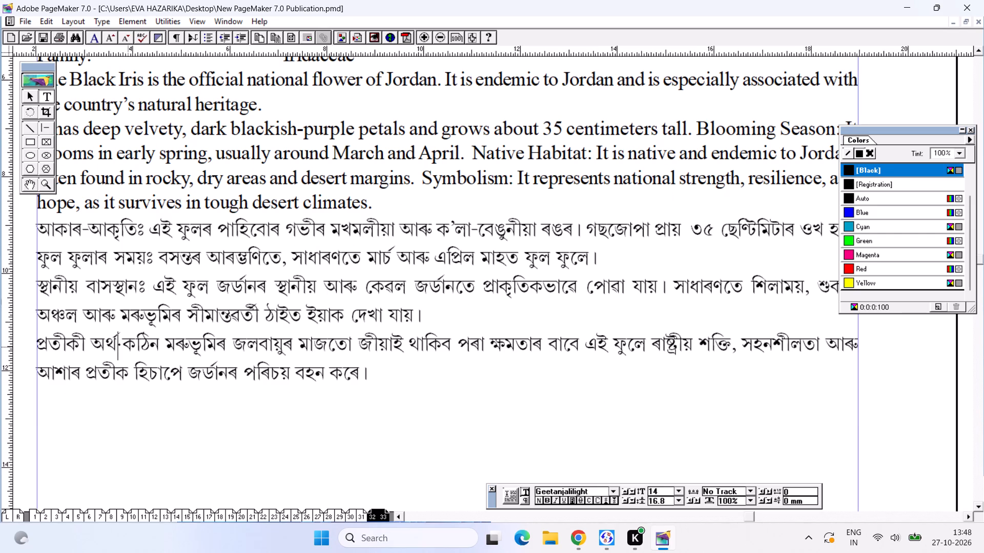
pyautogui.press('BackSpace')
pyautogui.hotkey('shift', '_')
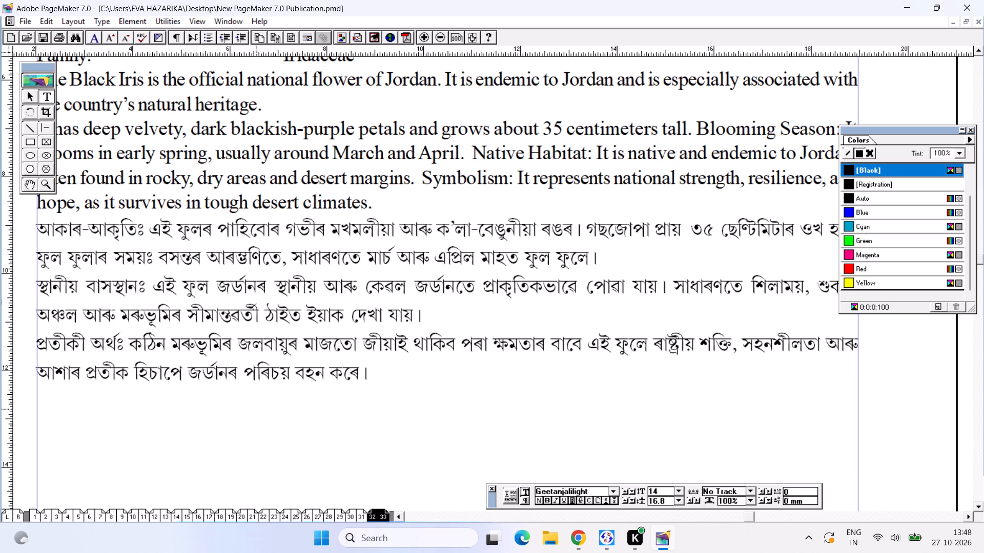
pyautogui.hotkey('ctrl', 's')
# Insert a space before the ঃ after সময়, আকৃতি and বাসস্থান in the Assamese Jordan text, and save the publication.
pyautogui.click(138, 347)
pyautogui.keyDown('alt'); pyautogui.moveTo(471, 303); pyautogui.dragTo(473, 329); pyautogui.keyUp('alt')
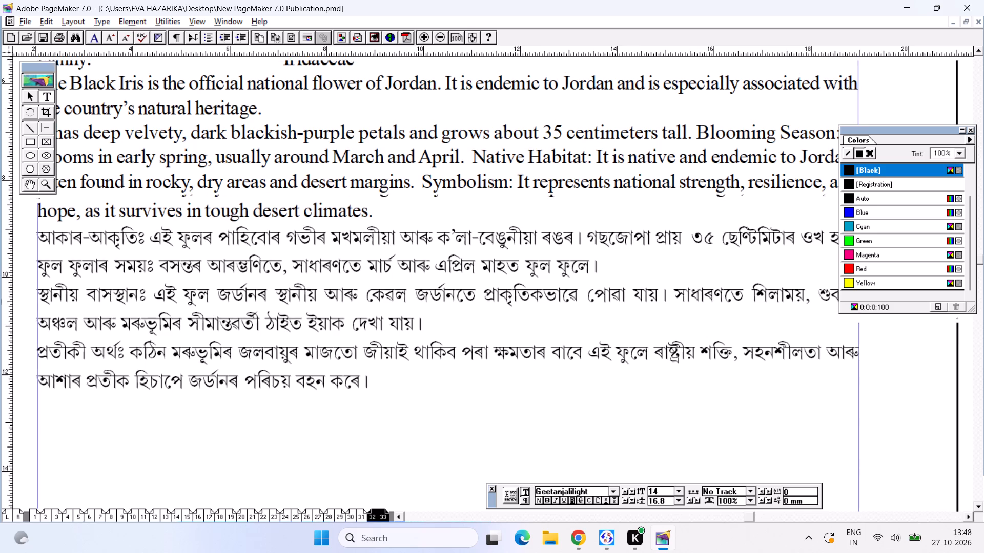
pyautogui.keyDown('alt'); pyautogui.moveTo(473, 329); pyautogui.dragTo(474, 352); pyautogui.keyUp('alt')
pyautogui.keyDown('alt'); pyautogui.moveTo(471, 304); pyautogui.dragTo(471, 322); pyautogui.keyUp('alt')
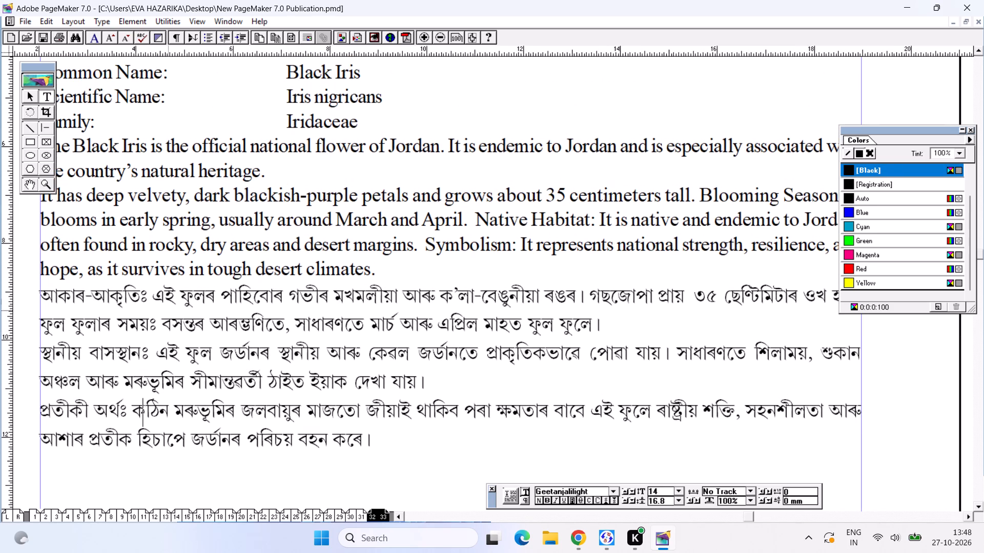
pyautogui.click(151, 320)
pyautogui.press('space')
pyautogui.click(141, 301)
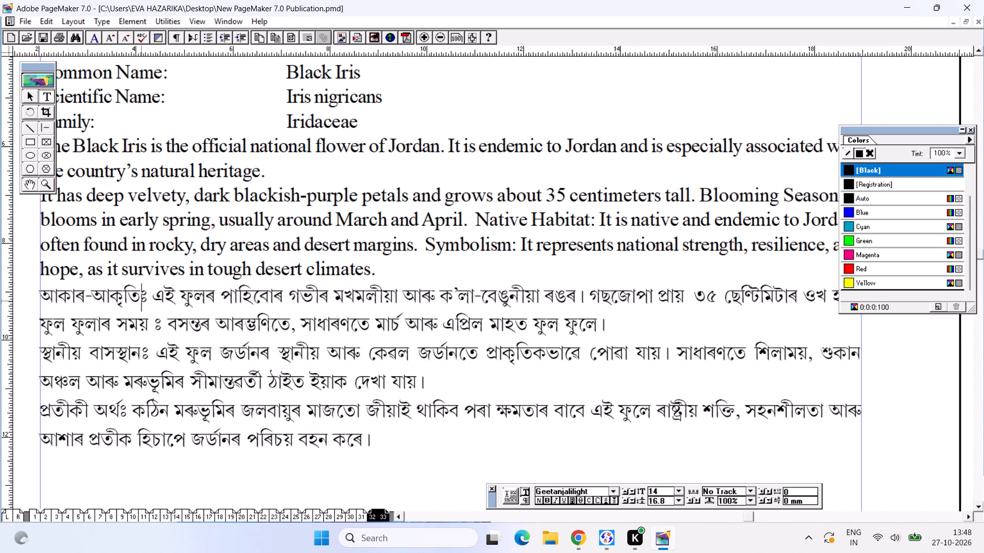
pyautogui.press('space')
pyautogui.click(146, 357)
pyautogui.click(141, 356)
pyautogui.press('space')
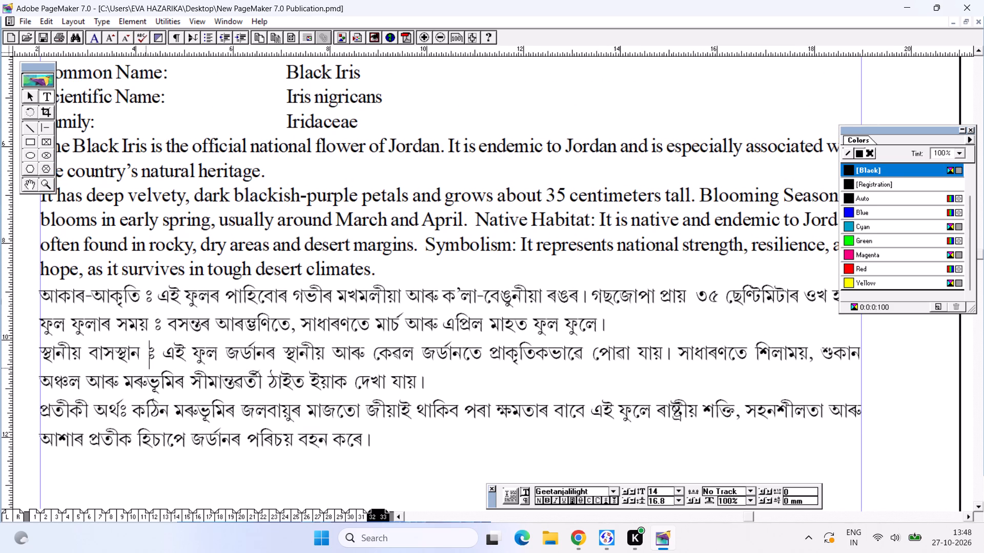
pyautogui.hotkey('ctrl', 's')
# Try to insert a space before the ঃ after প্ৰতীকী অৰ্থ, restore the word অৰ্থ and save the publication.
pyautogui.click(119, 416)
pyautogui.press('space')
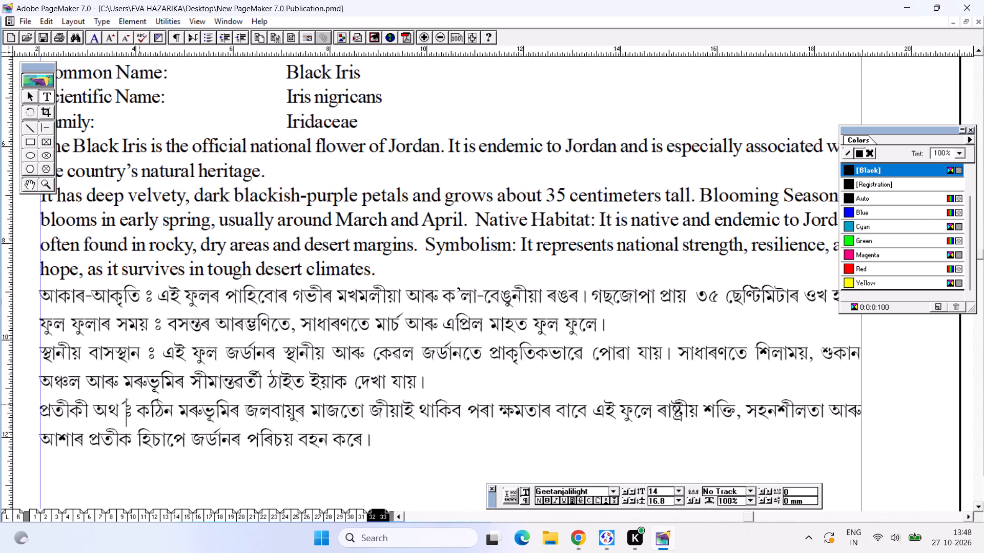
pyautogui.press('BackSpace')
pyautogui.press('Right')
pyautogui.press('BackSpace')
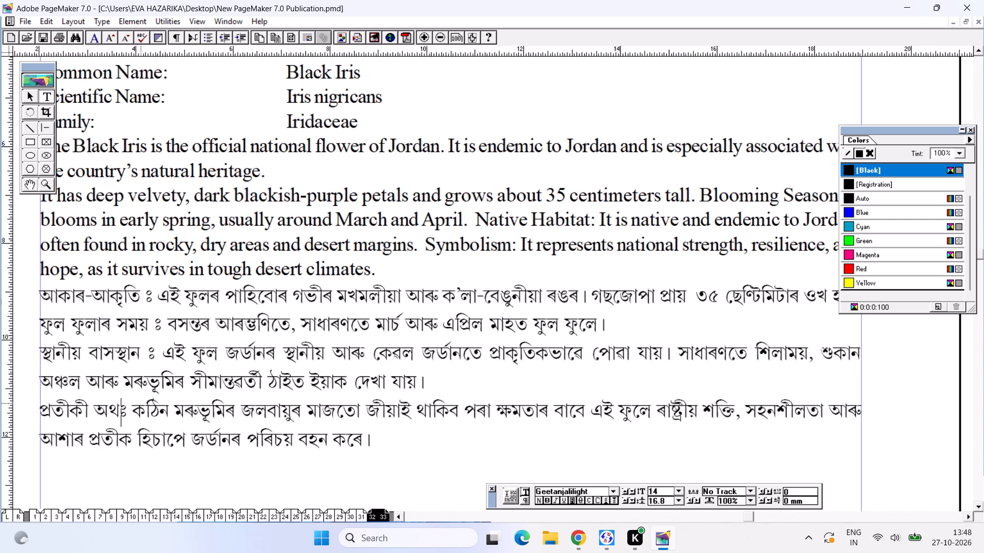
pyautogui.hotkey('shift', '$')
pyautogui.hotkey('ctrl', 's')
# Examine the scientific name formatting in the Jordan entry and in the Jamaica and Japan entries on the facing page.
pyautogui.hotkey('ctrl', '0')
pyautogui.click(553, 170)
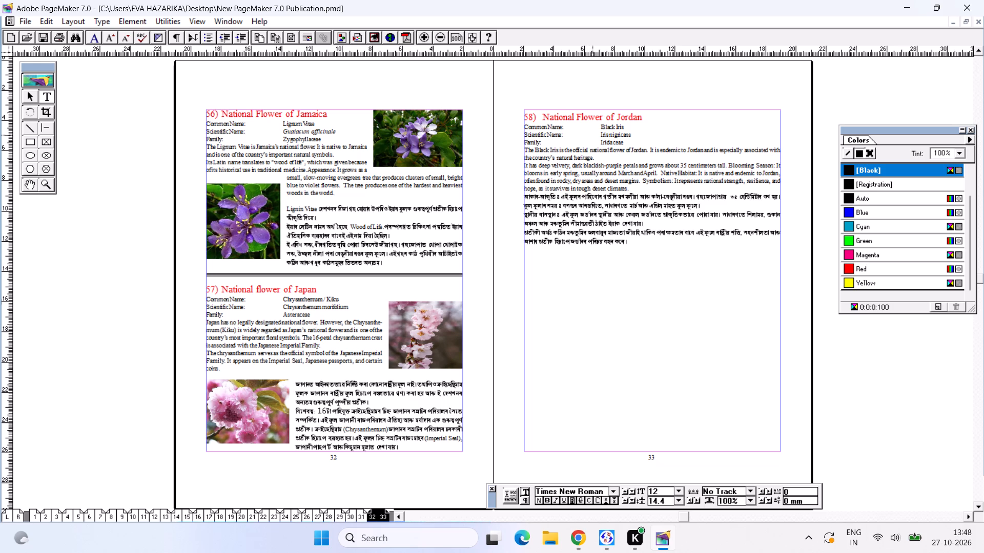
pyautogui.moveTo(592, 135); pyautogui.dragTo(643, 137)
pyautogui.hotkey('ctrl', '2')
pyautogui.keyDown('alt'); pyautogui.moveTo(358, 396); pyautogui.dragTo(838, 297); pyautogui.keyUp('alt')
pyautogui.keyDown('alt'); pyautogui.moveTo(568, 319); pyautogui.dragTo(889, 232); pyautogui.keyUp('alt')
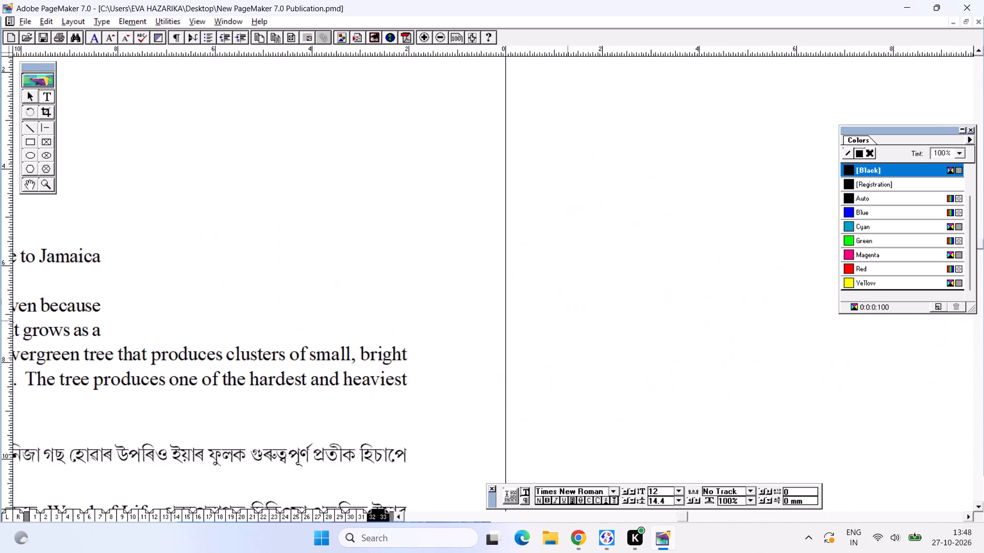
pyautogui.keyDown('alt'); pyautogui.moveTo(889, 232); pyautogui.dragTo(906, 218); pyautogui.keyUp('alt')
pyautogui.keyDown('alt'); pyautogui.moveTo(673, 328); pyautogui.dragTo(853, 188); pyautogui.keyUp('alt')
pyautogui.keyDown('alt'); pyautogui.moveTo(603, 291); pyautogui.dragTo(624, 99); pyautogui.keyUp('alt')
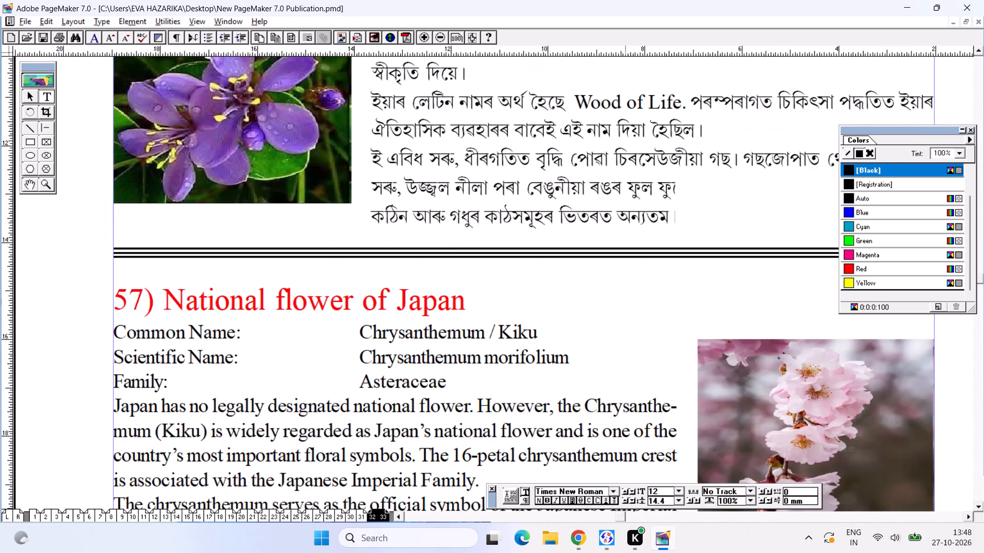
pyautogui.keyDown('alt'); pyautogui.click(537, 316); pyautogui.keyUp('alt')
pyautogui.keyDown('alt'); pyautogui.moveTo(559, 224); pyautogui.dragTo(516, 473); pyautogui.keyUp('alt')
pyautogui.keyDown('alt'); pyautogui.moveTo(546, 267); pyautogui.dragTo(549, 373); pyautogui.keyUp('alt')
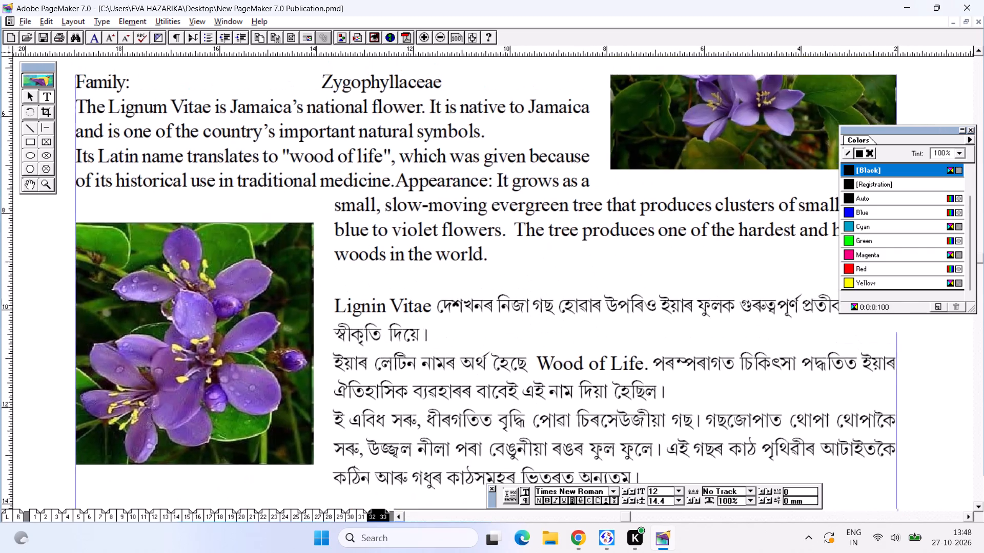
pyautogui.keyDown('alt'); pyautogui.moveTo(549, 373); pyautogui.dragTo(545, 376); pyautogui.keyUp('alt')
# Italicize the scientific name Chrysanthemum morifolium in the Japan entry and save the publication.
pyautogui.keyDown('alt'); pyautogui.moveTo(503, 327); pyautogui.dragTo(531, 114); pyautogui.keyUp('alt')
pyautogui.keyDown('alt'); pyautogui.moveTo(482, 307); pyautogui.dragTo(459, 159); pyautogui.keyUp('alt')
pyautogui.keyDown('alt'); pyautogui.moveTo(459, 304); pyautogui.dragTo(466, 211); pyautogui.keyUp('alt')
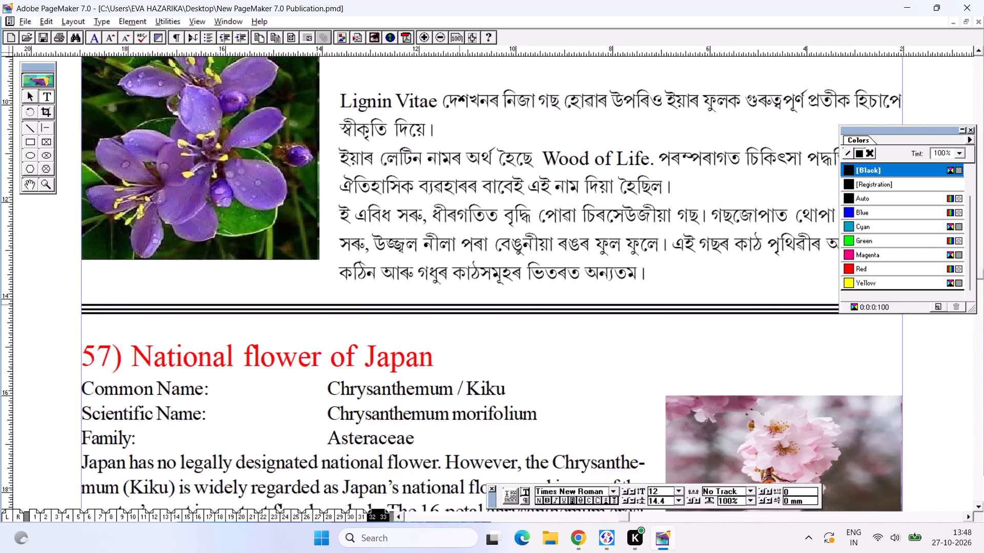
pyautogui.keyDown('alt'); pyautogui.moveTo(466, 211); pyautogui.dragTo(468, 182); pyautogui.keyUp('alt')
pyautogui.keyDown('alt'); pyautogui.moveTo(444, 265); pyautogui.dragTo(446, 228); pyautogui.keyUp('alt')
pyautogui.click(348, 251)
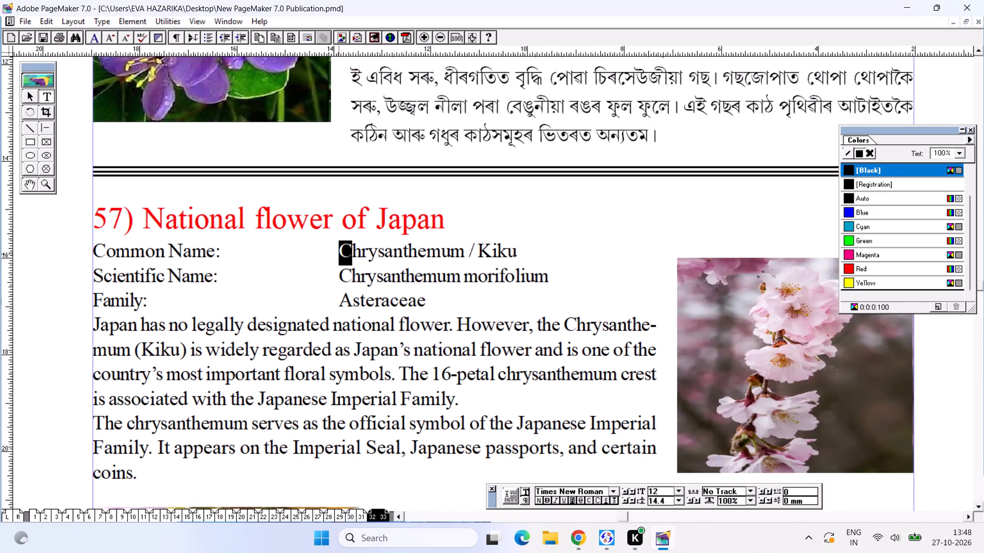
pyautogui.moveTo(331, 272); pyautogui.dragTo(569, 279)
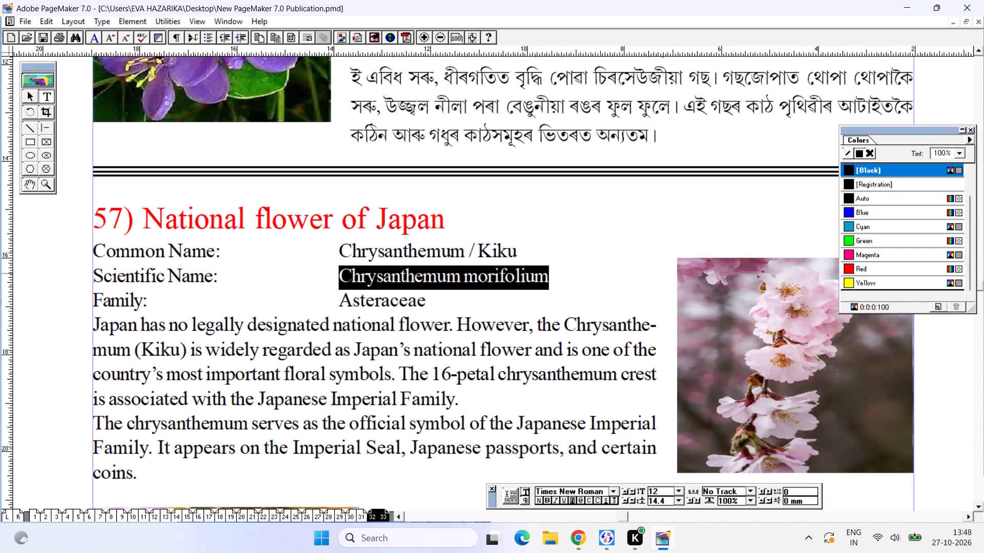
pyautogui.hotkey('ctrl', 'shift', 'i')
pyautogui.hotkey('ctrl', 's')
pyautogui.keyDown('alt'); pyautogui.moveTo(460, 332); pyautogui.dragTo(467, 315); pyautogui.keyUp('alt')
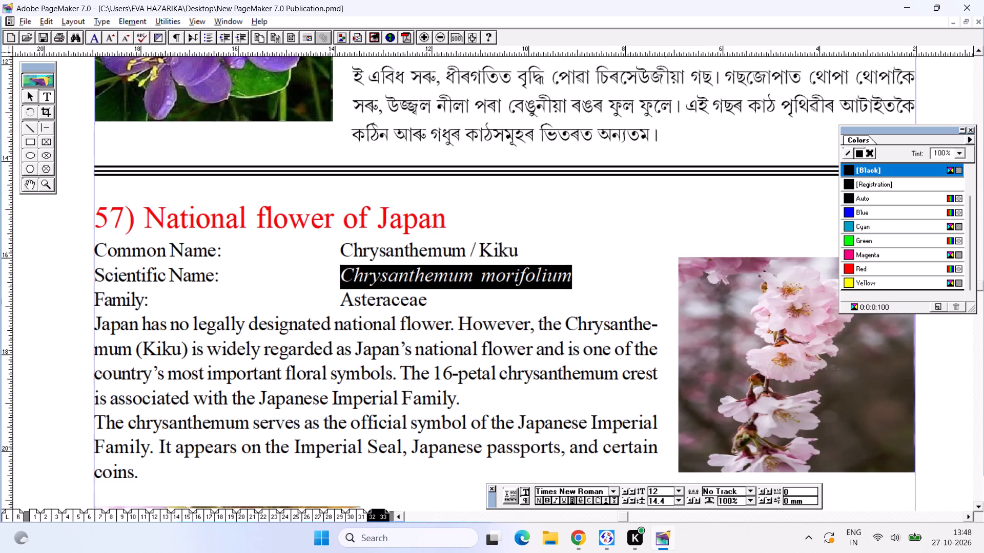
pyautogui.keyDown('alt'); pyautogui.moveTo(467, 315); pyautogui.dragTo(469, 276); pyautogui.keyUp('alt')
pyautogui.click(454, 312)
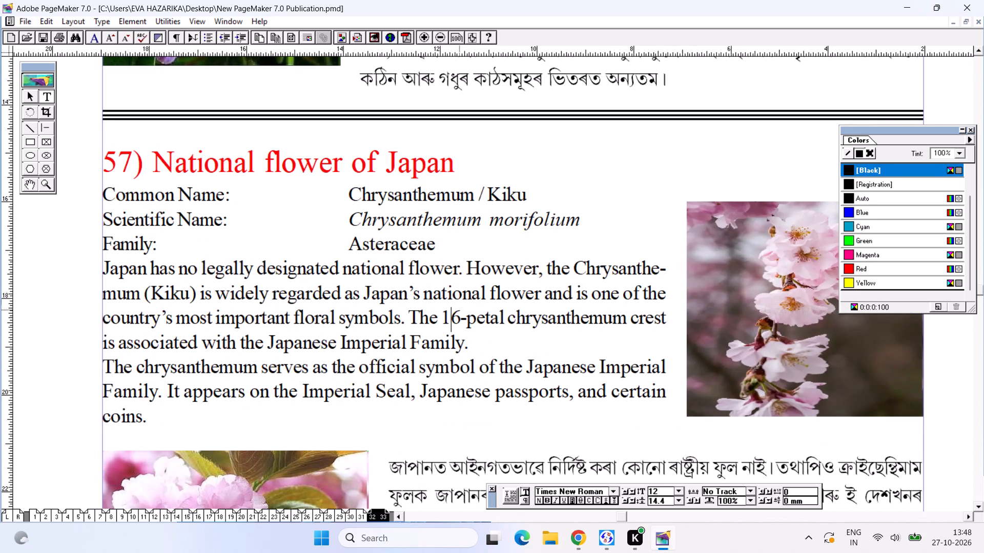
# Italicize the scientific name Iris nigricans in the Jordan entry and save the publication.
pyautogui.keyDown('alt'); pyautogui.moveTo(719, 264); pyautogui.dragTo(198, 396); pyautogui.keyUp('alt')
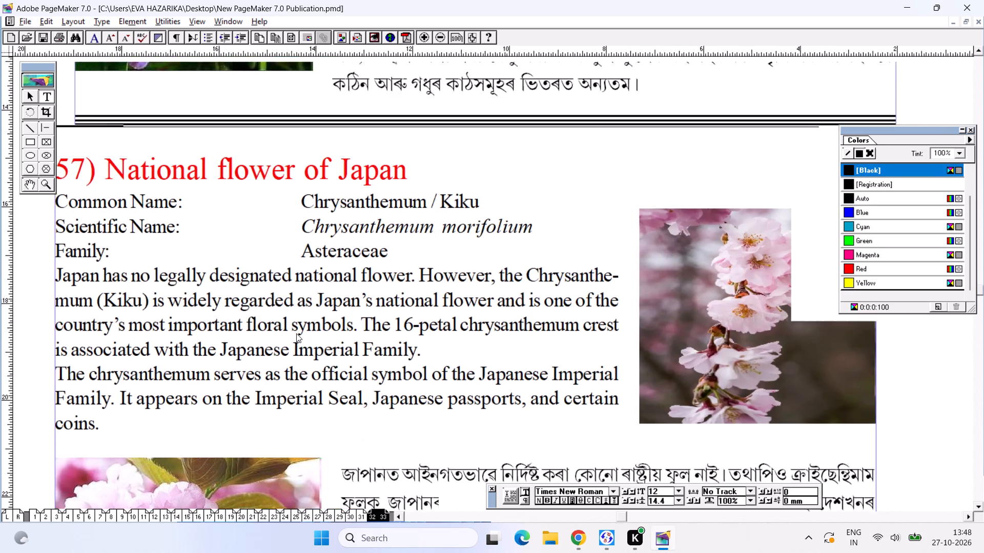
pyautogui.keyDown('alt'); pyautogui.moveTo(502, 225); pyautogui.dragTo(0, 403); pyautogui.keyUp('alt')
pyautogui.keyDown('alt'); pyautogui.moveTo(364, 292); pyautogui.dragTo(245, 443); pyautogui.keyUp('alt')
pyautogui.keyDown('alt'); pyautogui.moveTo(494, 158); pyautogui.dragTo(528, 214); pyautogui.keyUp('alt')
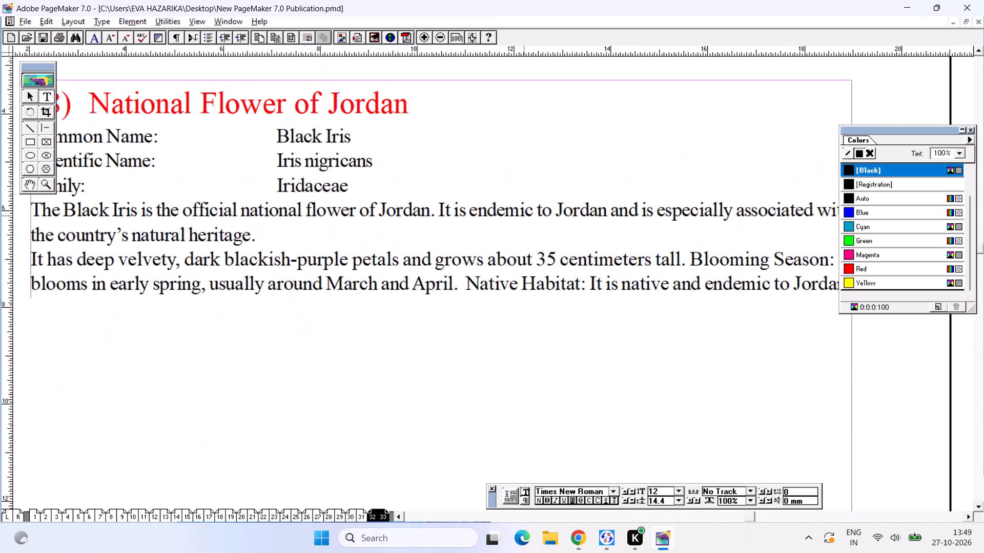
pyautogui.moveTo(251, 156); pyautogui.dragTo(400, 170)
pyautogui.hotkey('ctrl', 'shift', 'i')
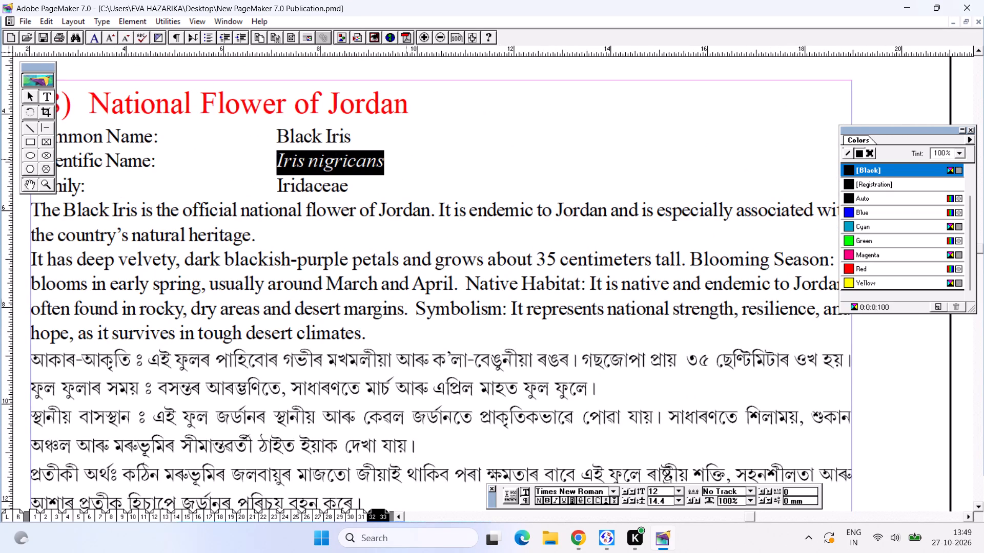
pyautogui.hotkey('ctrl', 's')
pyautogui.hotkey('ctrl', 's')
pyautogui.hotkey('ctrl', 's')
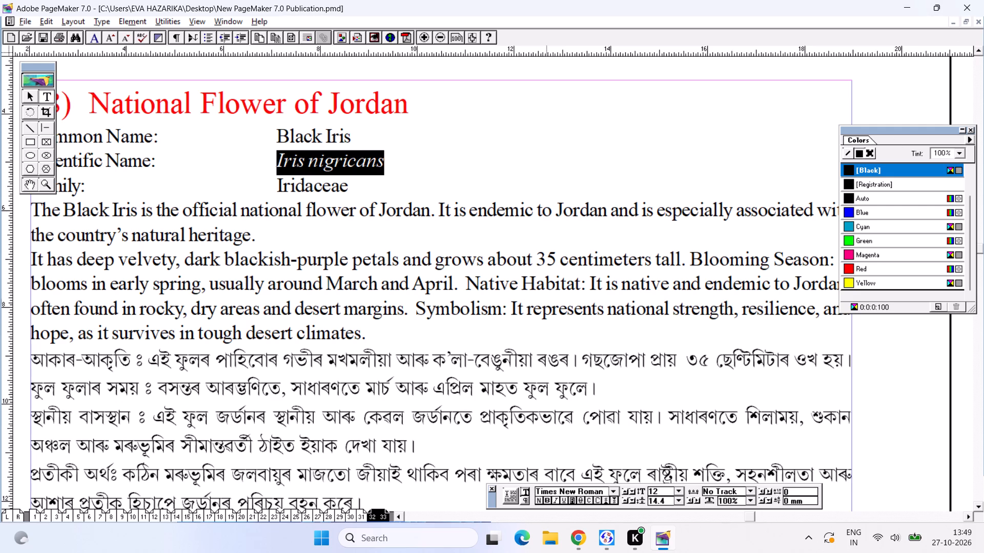
# Retype the ে sign at the start of বেঙুনীয়া in the Assamese Jordan text, check the entry and save the publication.
pyautogui.keyDown('alt'); pyautogui.moveTo(548, 269); pyautogui.dragTo(616, 246); pyautogui.keyUp('alt')
pyautogui.keyDown('alt'); pyautogui.moveTo(591, 255); pyautogui.dragTo(580, 294); pyautogui.keyUp('alt')
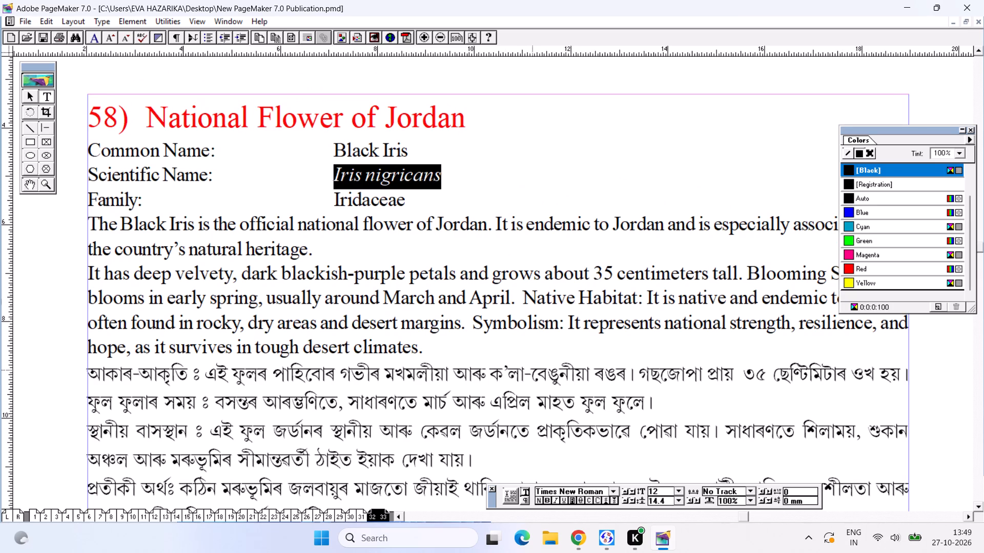
pyautogui.moveTo(535, 370); pyautogui.dragTo(528, 369)
pyautogui.press('a')
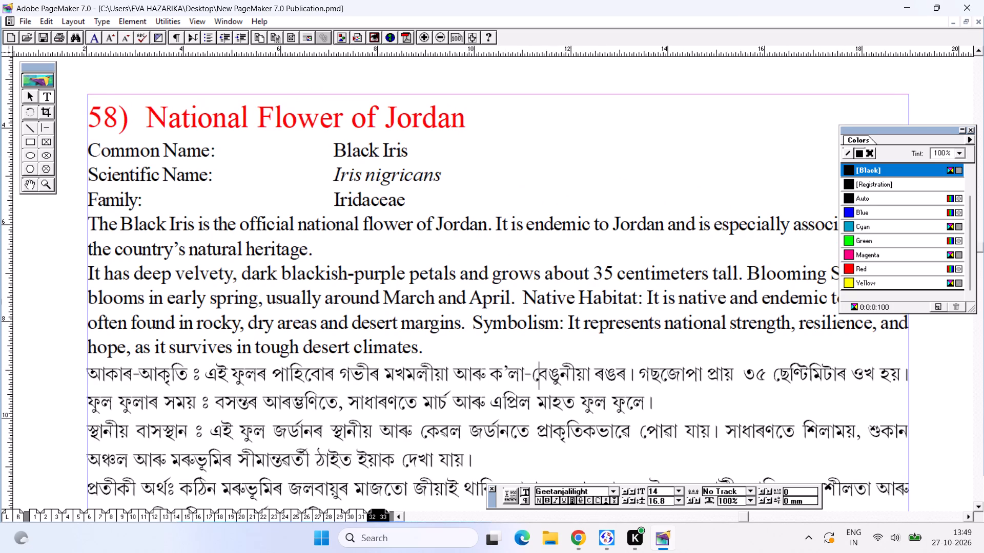
pyautogui.hotkey('ctrl', 's')
pyautogui.keyDown('alt'); pyautogui.moveTo(293, 316); pyautogui.dragTo(308, 190); pyautogui.keyUp('alt')
pyautogui.keyDown('alt'); pyautogui.moveTo(314, 279); pyautogui.dragTo(240, 351); pyautogui.keyUp('alt')
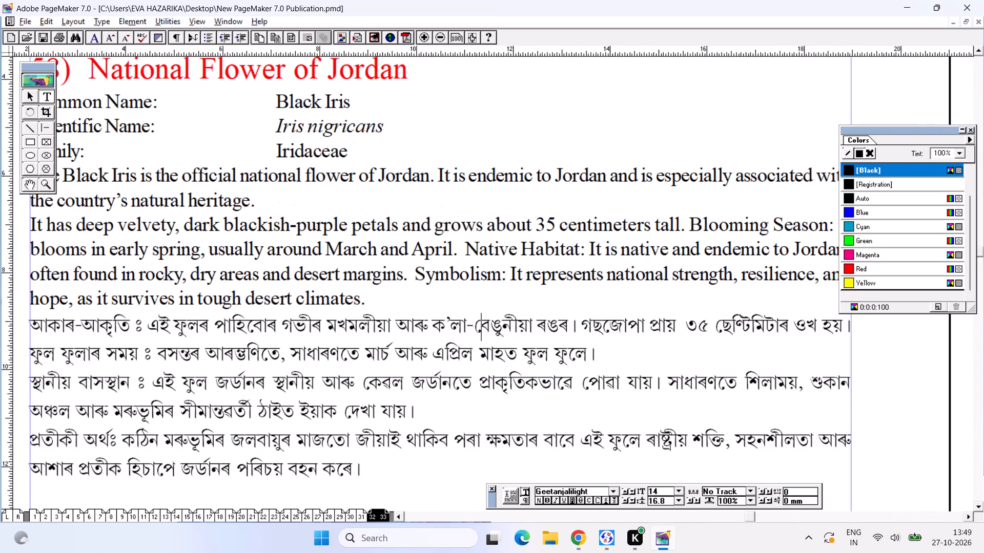
pyautogui.keyDown('alt'); pyautogui.moveTo(298, 347); pyautogui.dragTo(313, 300); pyautogui.keyUp('alt')
pyautogui.keyDown('alt'); pyautogui.moveTo(405, 276); pyautogui.dragTo(394, 503); pyautogui.keyUp('alt')
pyautogui.keyDown('alt'); pyautogui.click(375, 331); pyautogui.keyUp('alt')
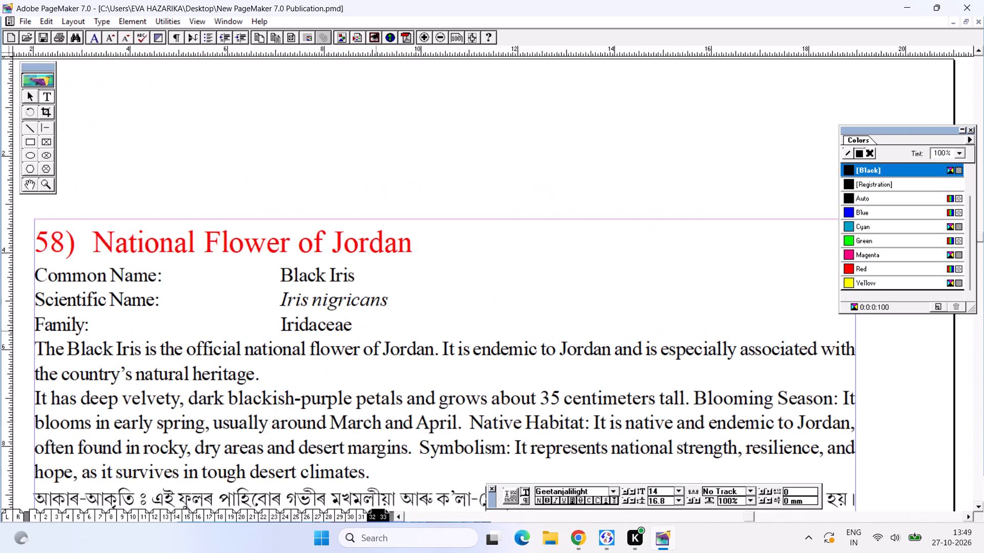
pyautogui.hotkey('ctrl', 's')
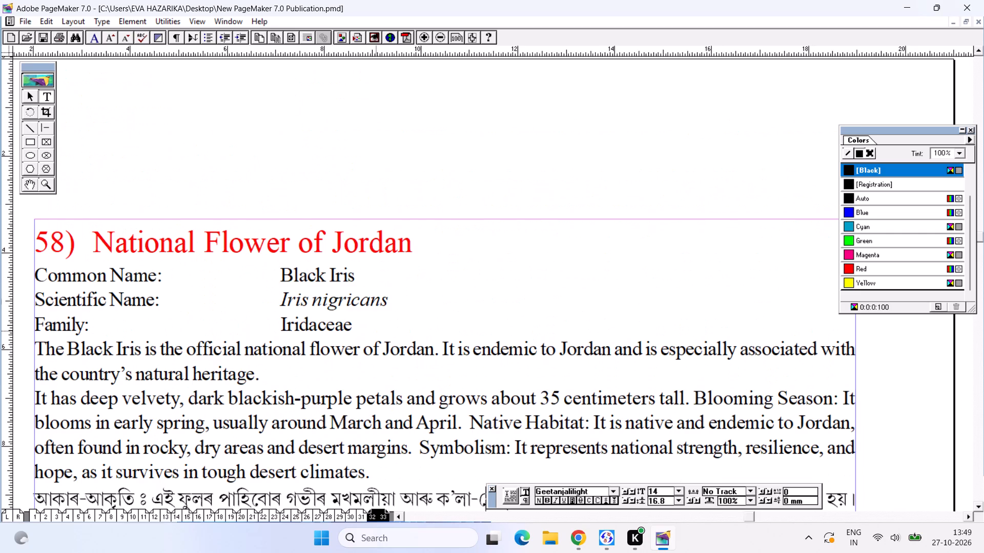
# Copy the heading "58) National Flower of Jordan" from the Jordan entry.
pyautogui.hotkey('ctrl', '0')
pyautogui.hotkey('ctrl', '2')
pyautogui.keyDown('alt'); pyautogui.moveTo(340, 89); pyautogui.dragTo(389, 344); pyautogui.keyUp('alt')
pyautogui.moveTo(461, 281); pyautogui.dragTo(124, 263)
pyautogui.hotkey('ctrl', 'c')
pyautogui.hotkey('ctrl', 'c')
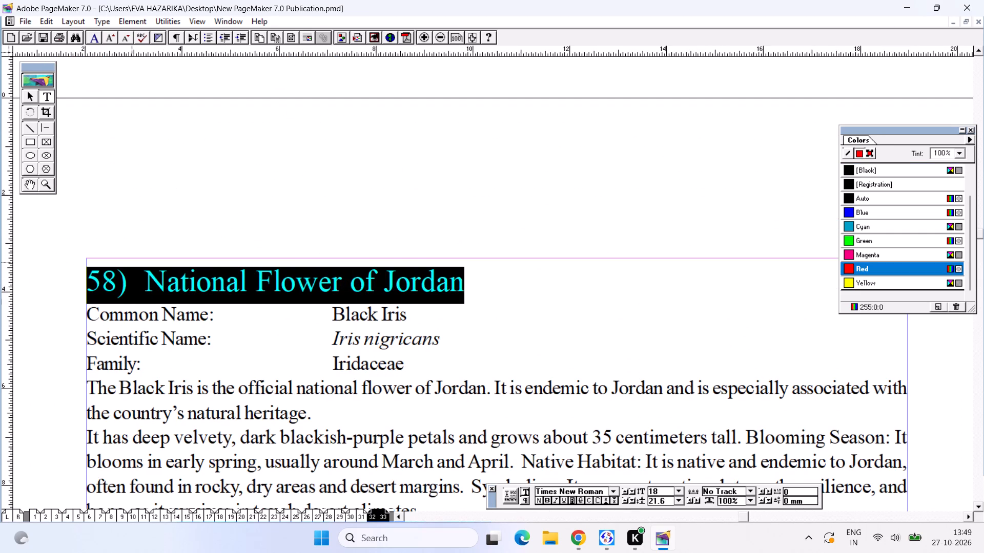
# Switch to Chrome, clear the Japan query from the Google image search and try to paste the copied Jordan heading.
pyautogui.hotkey('ctrl', '0')
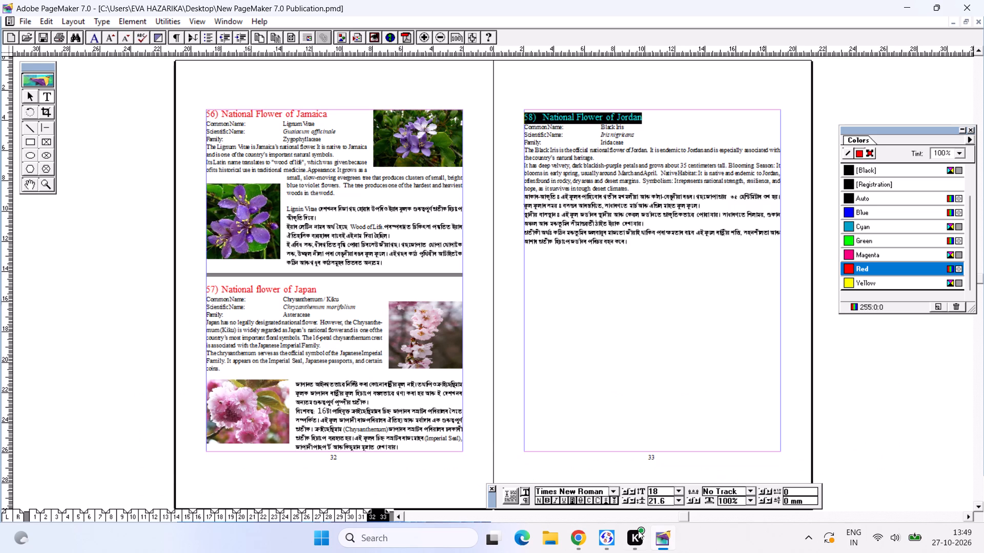
pyautogui.click(569, 538)
pyautogui.moveTo(357, 75); pyautogui.dragTo(326, 75)
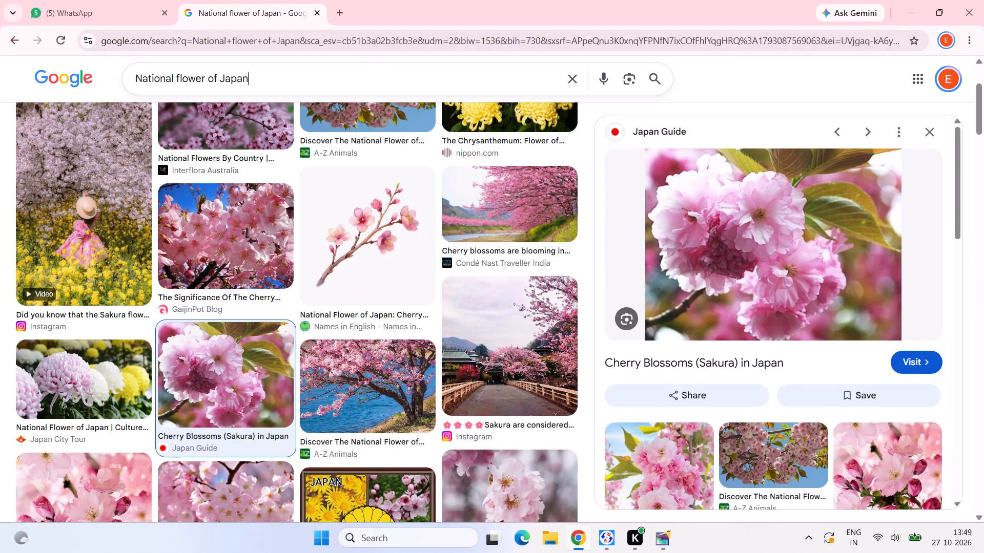
pyautogui.moveTo(326, 75); pyautogui.dragTo(23, 55)
pyautogui.hotkey('ctrl', 'v')
pyautogui.hotkey('ctrl', 'v')
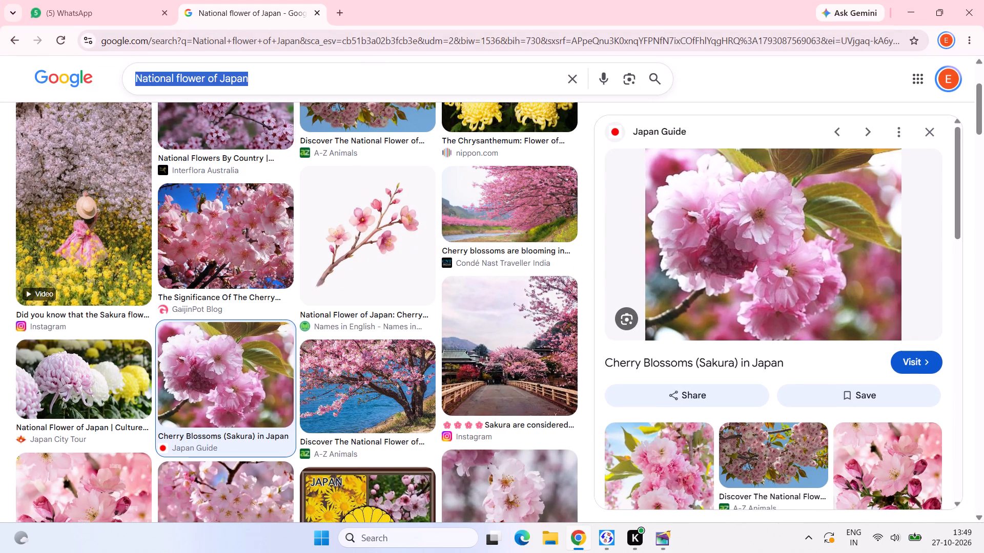
pyautogui.click(256, 83)
pyautogui.click(264, 82)
pyautogui.click(576, 74)
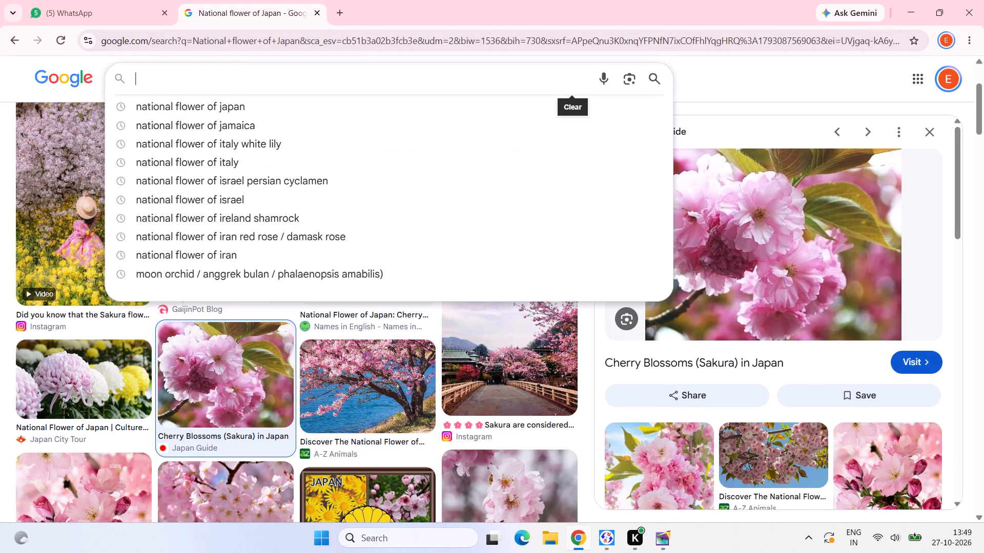
pyautogui.hotkey('ctrl', 'v')
pyautogui.hotkey('ctrl', 'v')
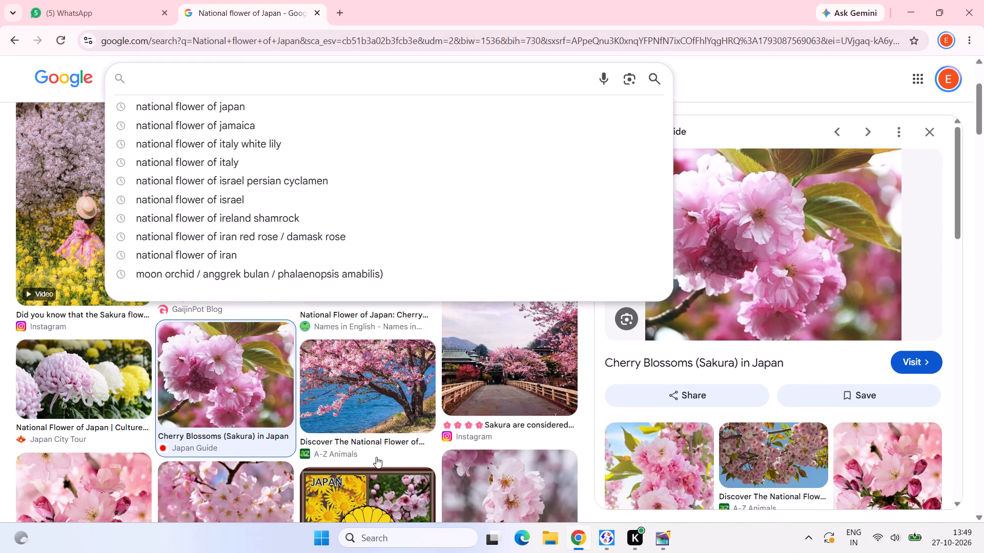
# Exit the WinLipi keyboard utility running in the background.
pyautogui.click(806, 532)
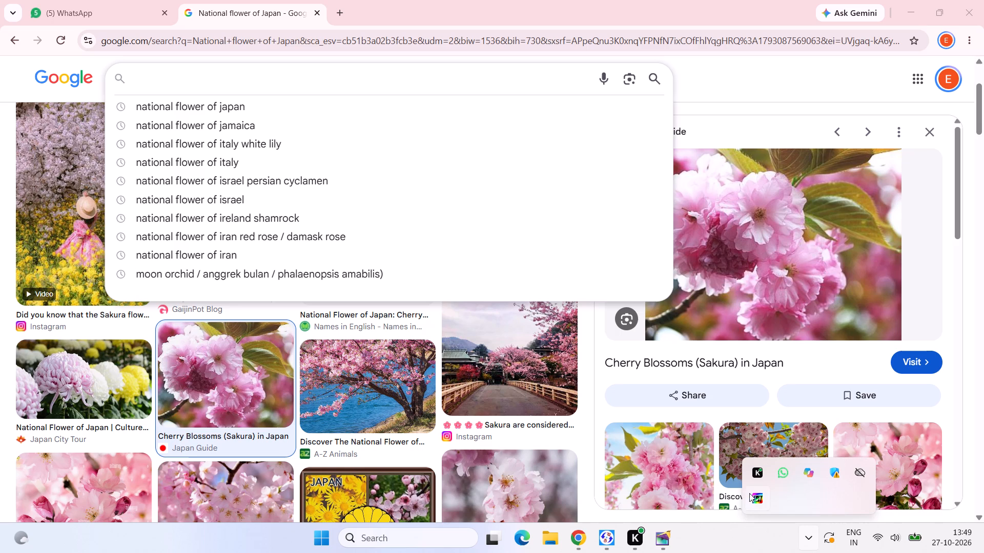
pyautogui.rightClick(749, 493)
pyautogui.click(758, 483)
# Search Google Images for the copied heading "58) National Flower of Jordan".
pyautogui.hotkey('ctrl', 'v')
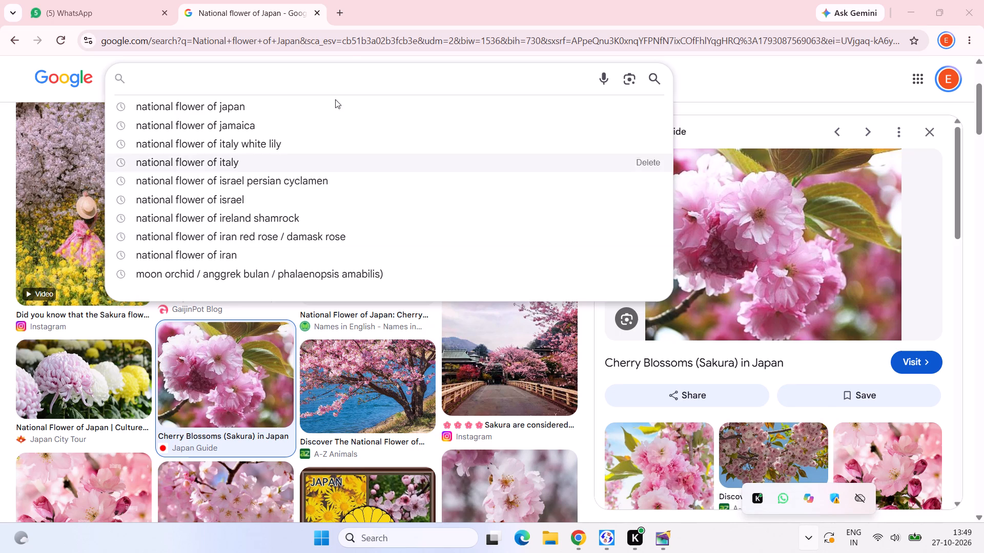
pyautogui.click(340, 73)
pyautogui.hotkey('ctrl', 'v')
pyautogui.press('Return')
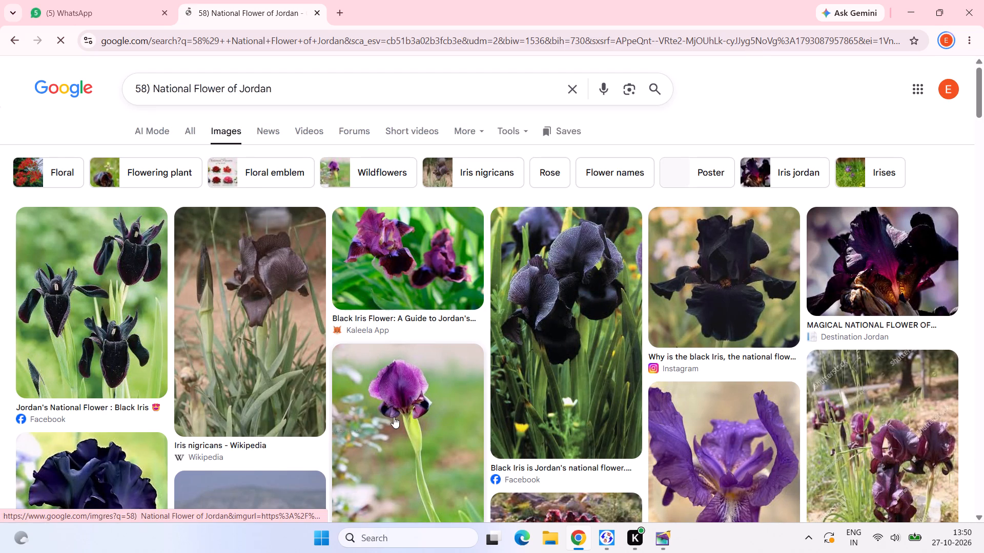
# Browse the black iris image results and copy the purple iris picture from the Reddit result.
pyautogui.scroll(-2, 587, 396)
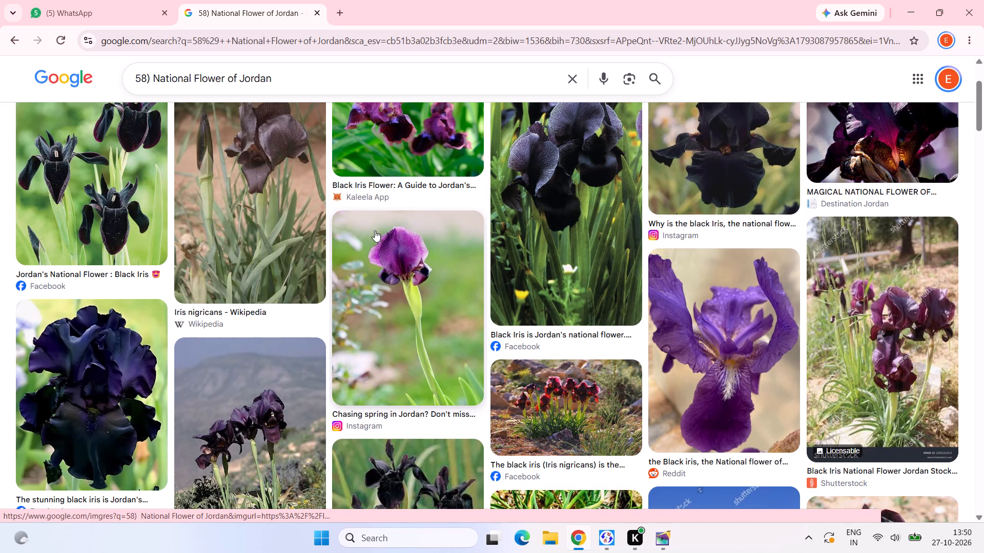
pyautogui.rightClick(384, 243)
pyautogui.doubleClick(399, 217)
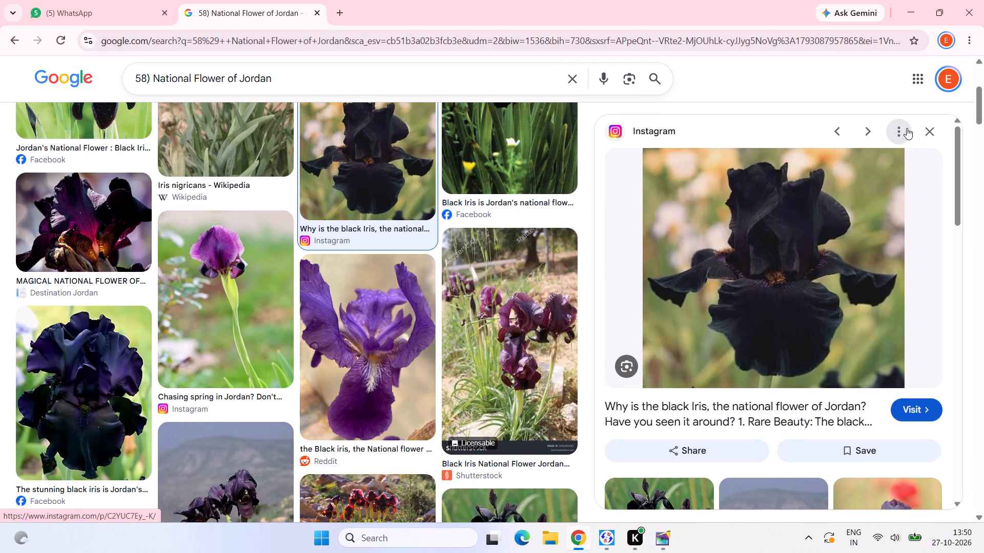
pyautogui.click(932, 130)
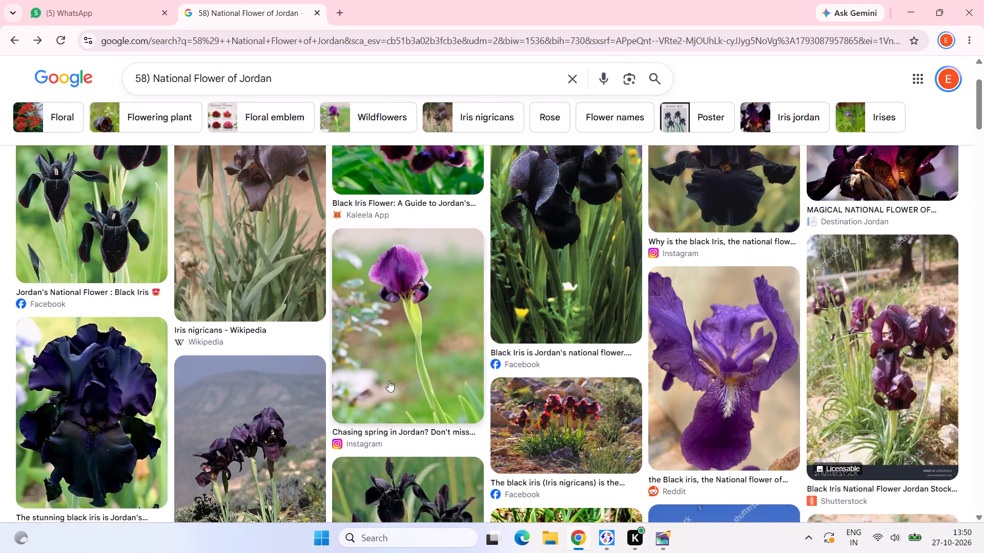
pyautogui.doubleClick(429, 341)
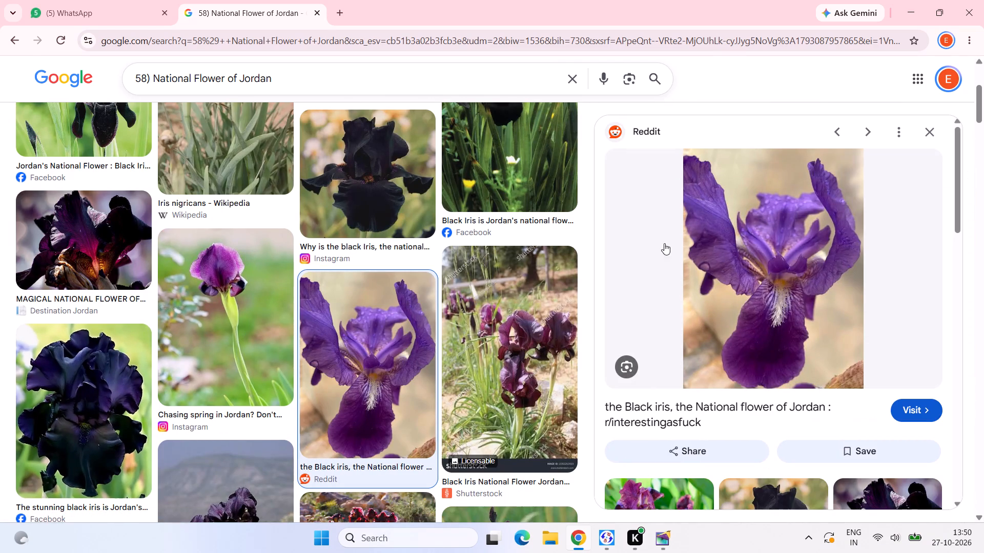
pyautogui.rightClick(753, 190)
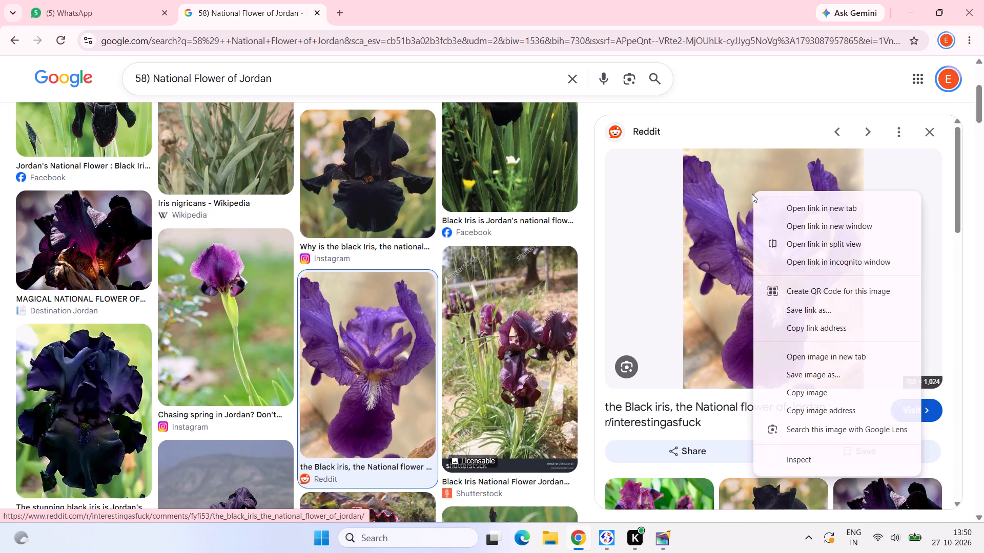
pyautogui.click(729, 63)
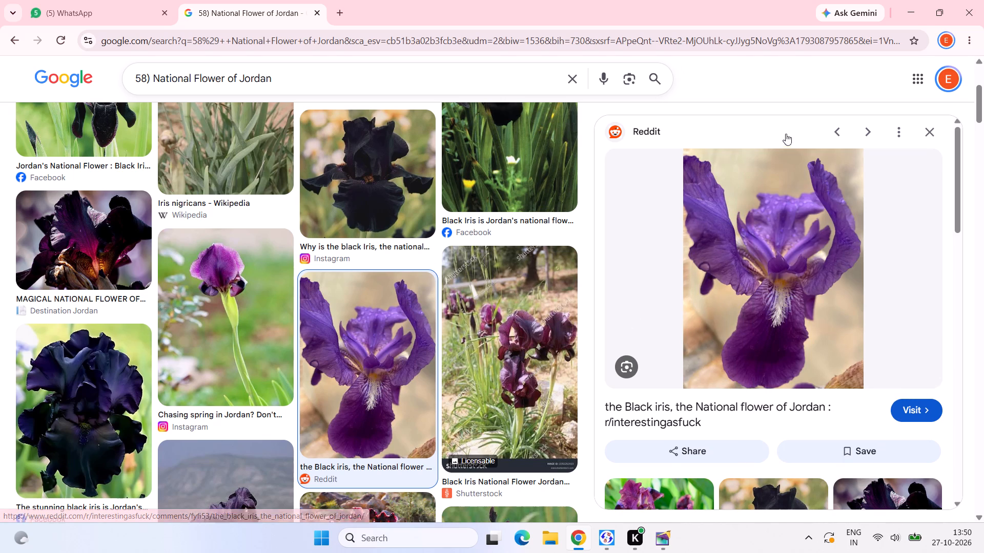
pyautogui.scroll(-2, 794, 142)
pyautogui.scroll(-3, 773, 285)
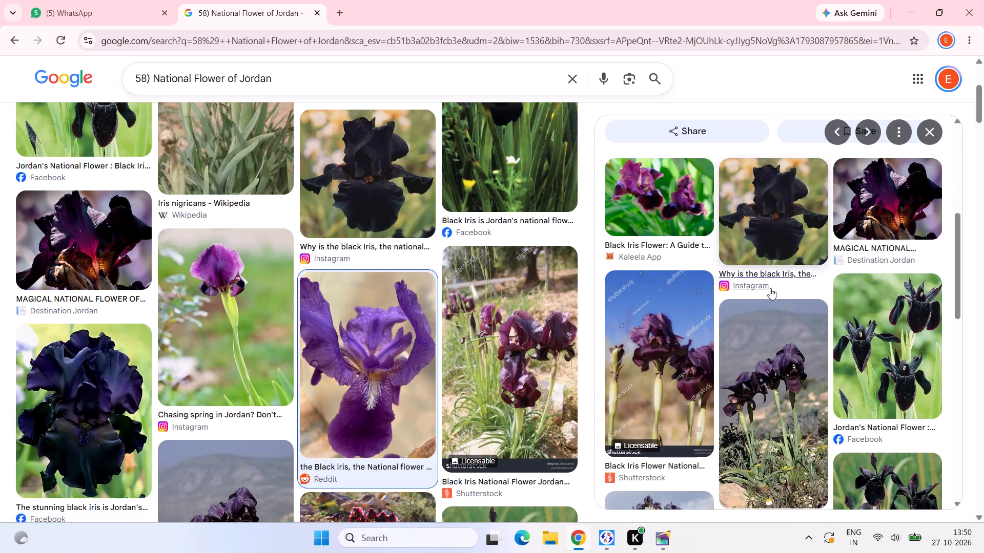
pyautogui.scroll(6, 770, 282)
pyautogui.rightClick(732, 241)
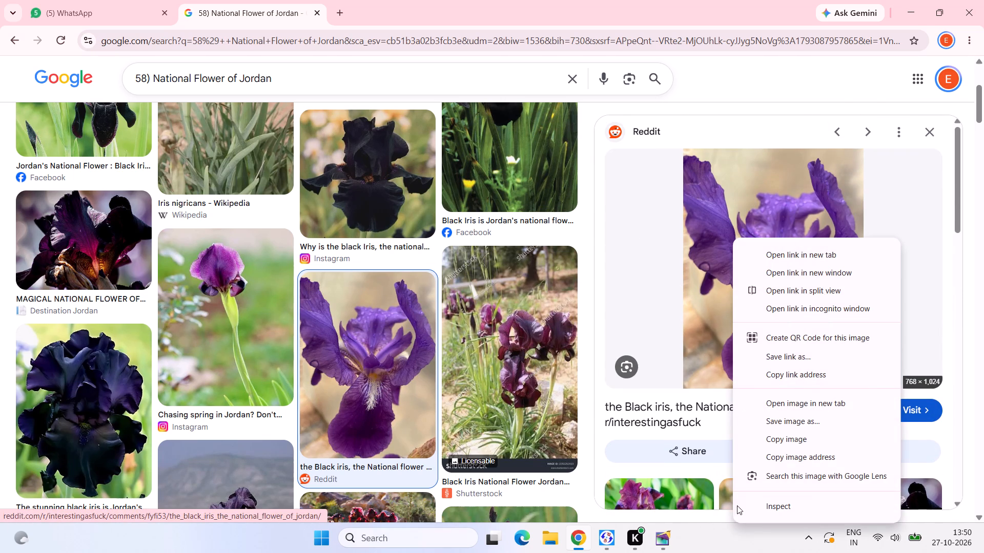
pyautogui.click(795, 432)
# Switch to PageMaker, paste the copied iris picture and shrink it to about 50 mm wide by 58 mm high.
pyautogui.click(667, 530)
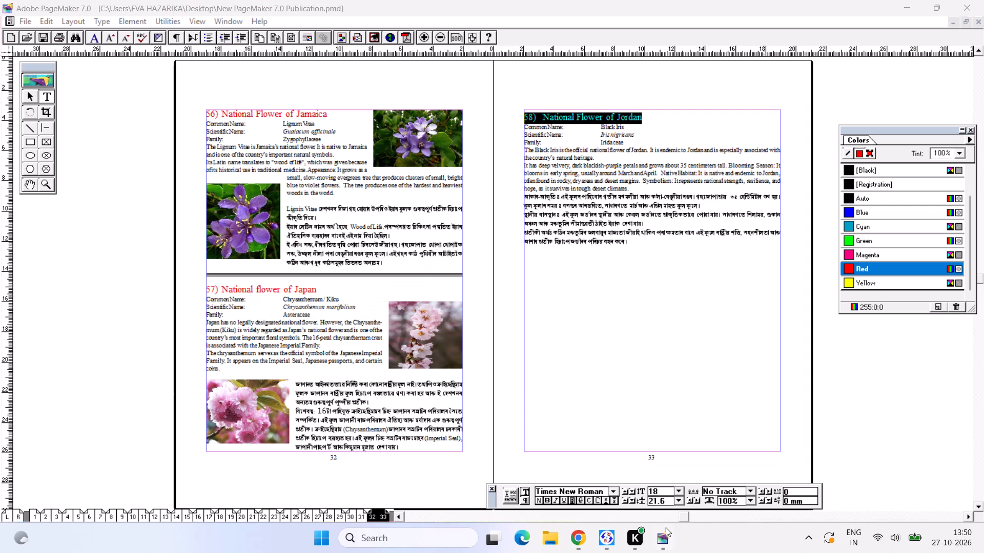
pyautogui.click(31, 90)
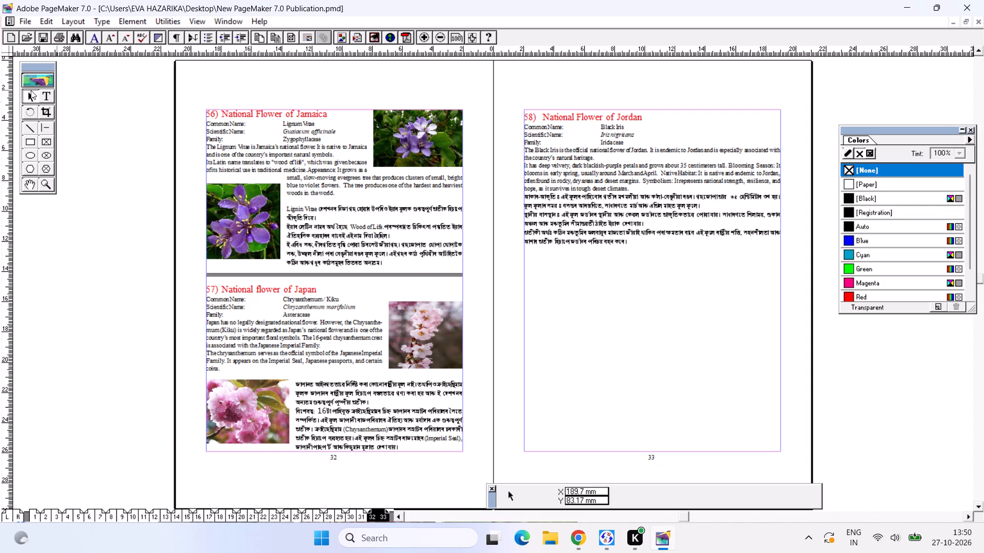
pyautogui.hotkey('ctrl', 'v')
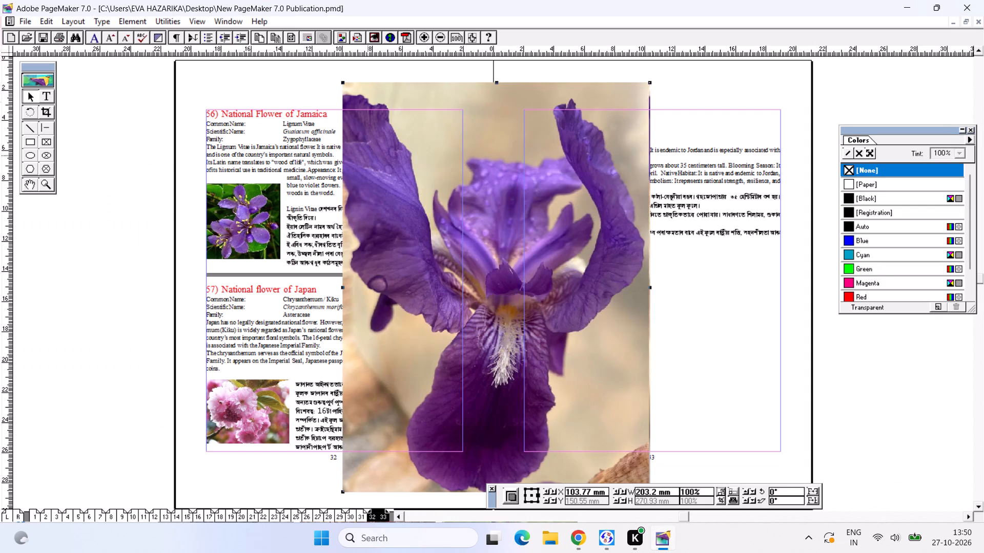
pyautogui.moveTo(423, 171); pyautogui.dragTo(473, 202)
pyautogui.moveTo(395, 115); pyautogui.dragTo(567, 331)
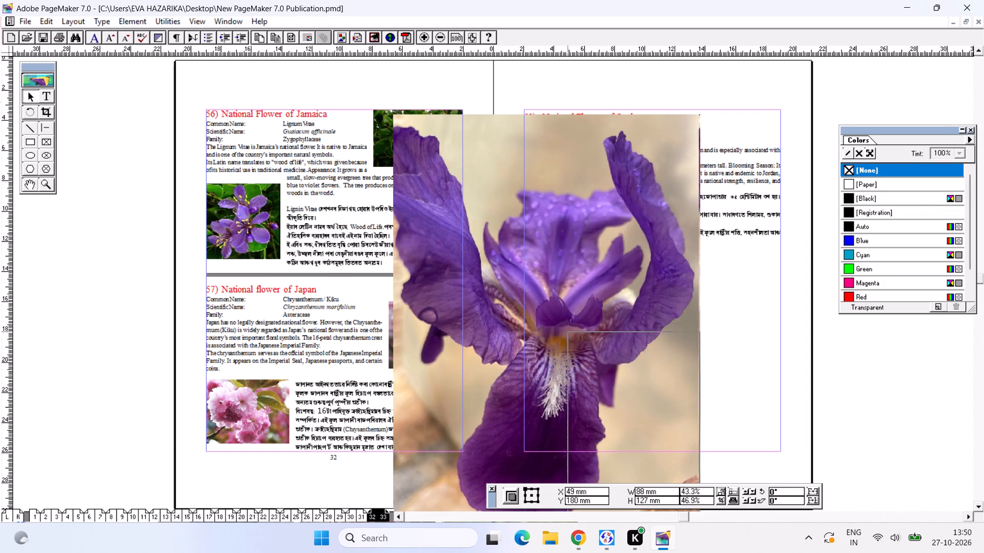
pyautogui.moveTo(567, 331); pyautogui.dragTo(604, 415)
pyautogui.moveTo(641, 448); pyautogui.dragTo(649, 392)
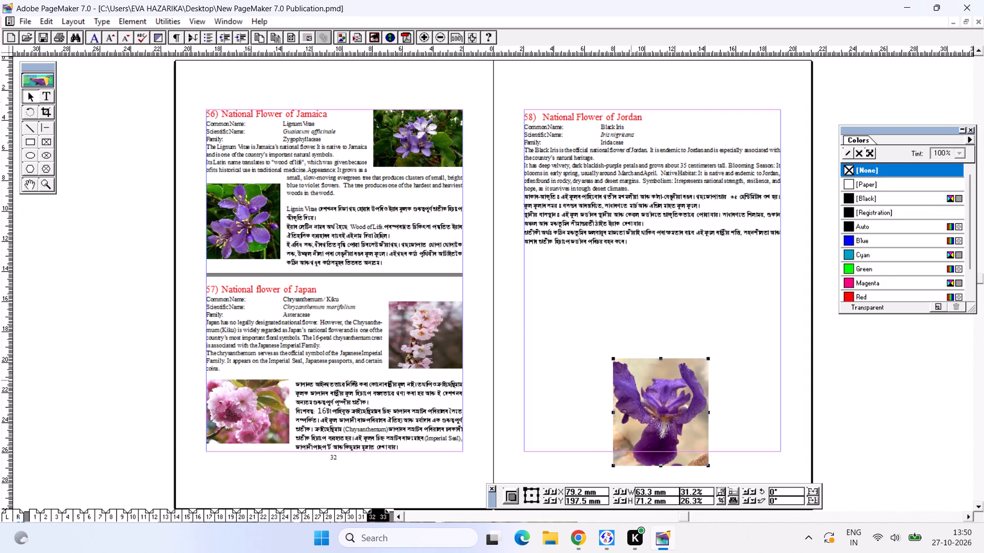
pyautogui.moveTo(614, 355); pyautogui.dragTo(632, 377)
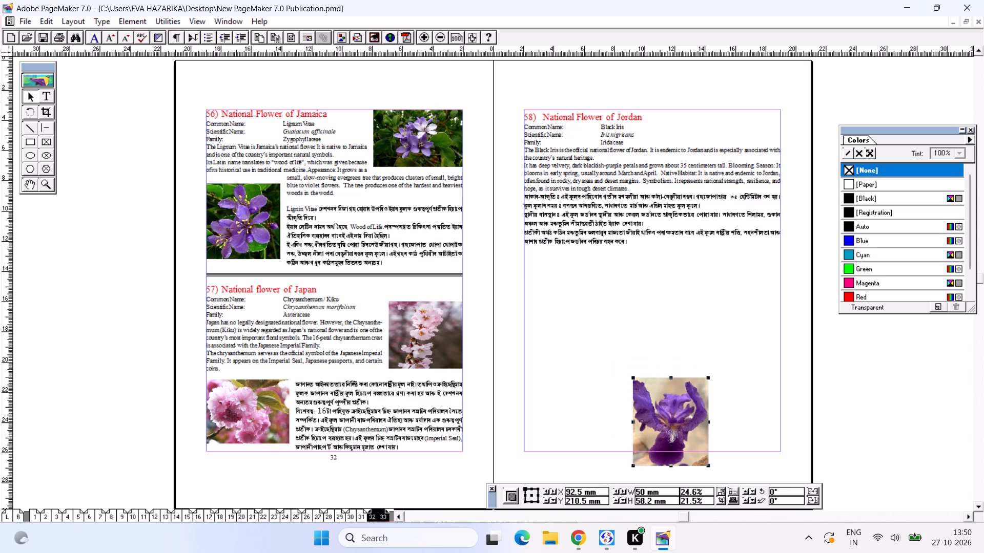
# Move the iris picture to the top-right corner of the Jordan entry, flush with the page 33 margins.
pyautogui.moveTo(640, 397); pyautogui.dragTo(647, 263)
pyautogui.moveTo(704, 294); pyautogui.dragTo(757, 155)
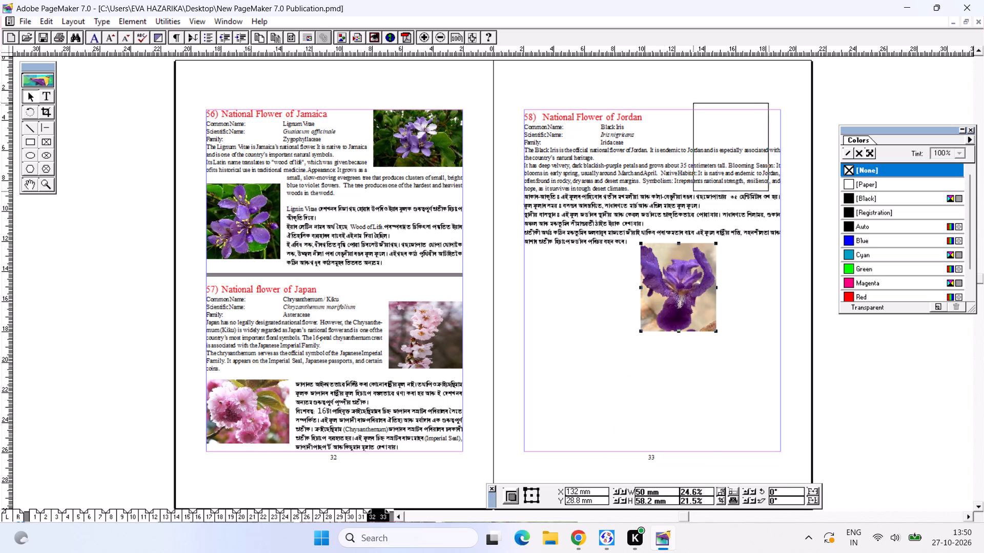
pyautogui.moveTo(757, 155); pyautogui.dragTo(768, 163)
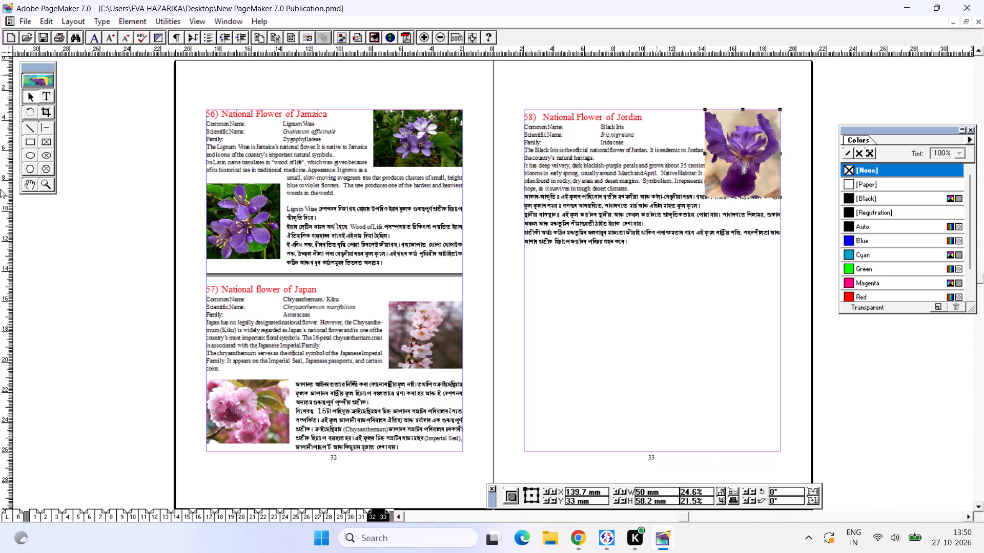
# Open the text wrap settings for the iris picture beside the Jordan heading.
pyautogui.click(114, 19)
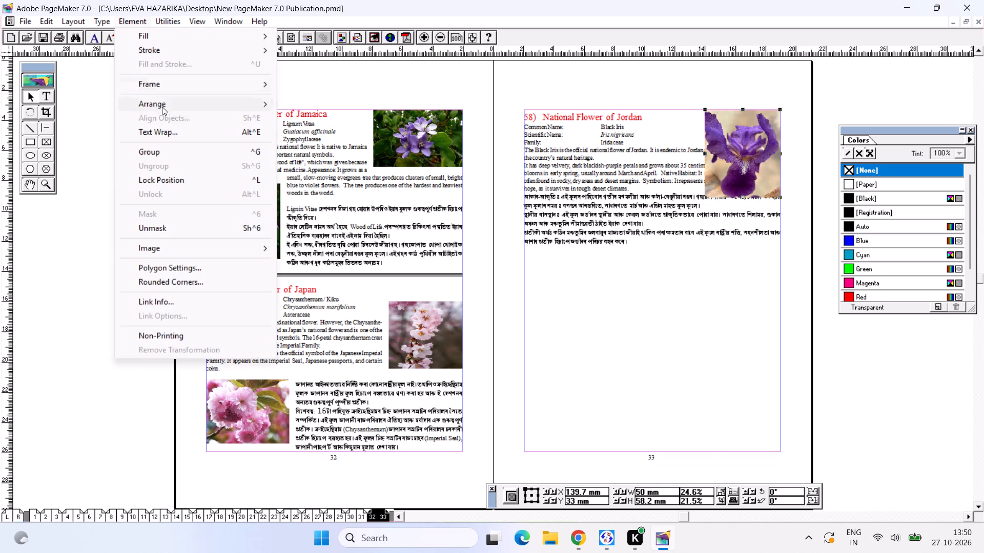
pyautogui.click(171, 131)
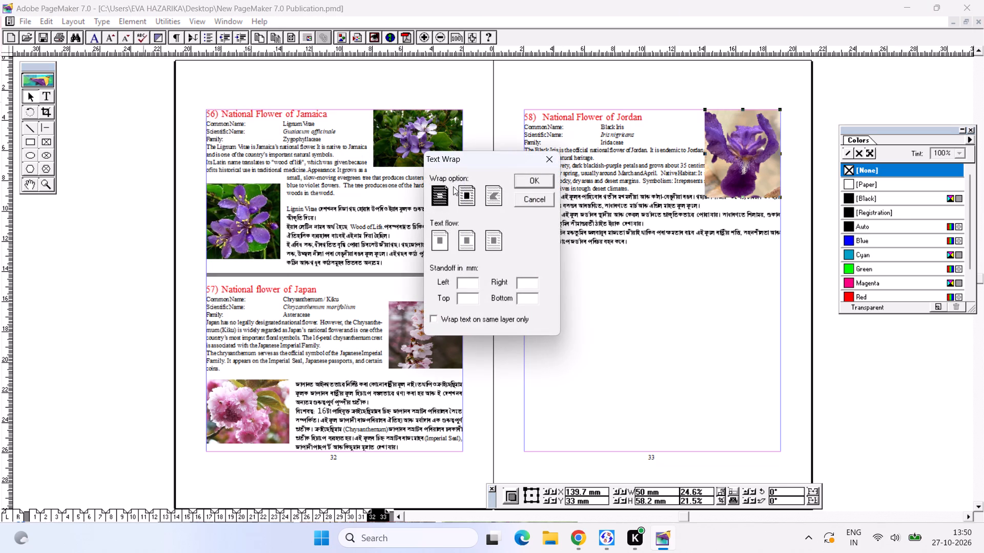
# Apply rectangular text wrap to the purple iris picture beside the Jordan heading.
pyautogui.click(469, 193)
pyautogui.click(541, 183)
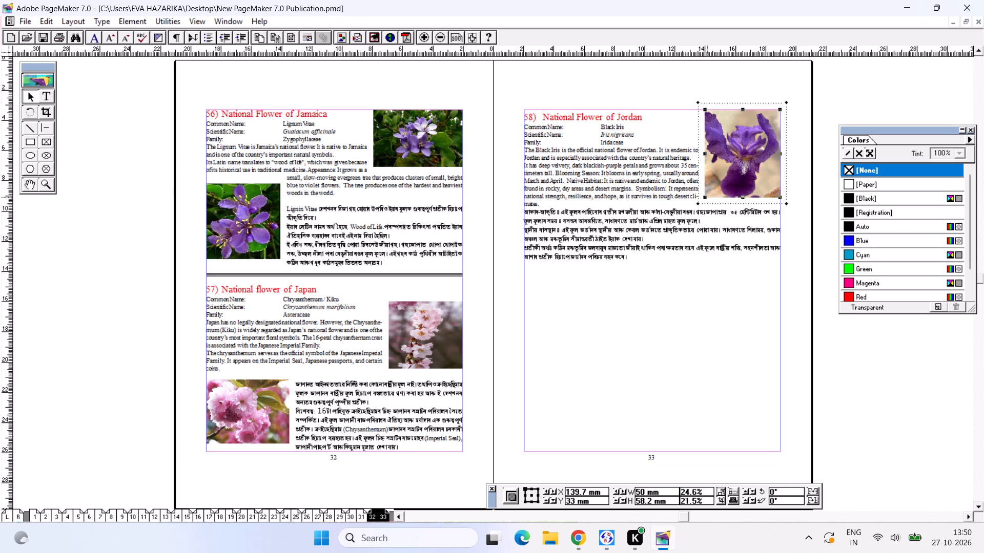
# Shrink the wrapped iris picture to about 41 mm wide by 47.5 mm high, keeping its upper outer corner on the margins.
pyautogui.moveTo(706, 197); pyautogui.dragTo(712, 185)
pyautogui.click(745, 169)
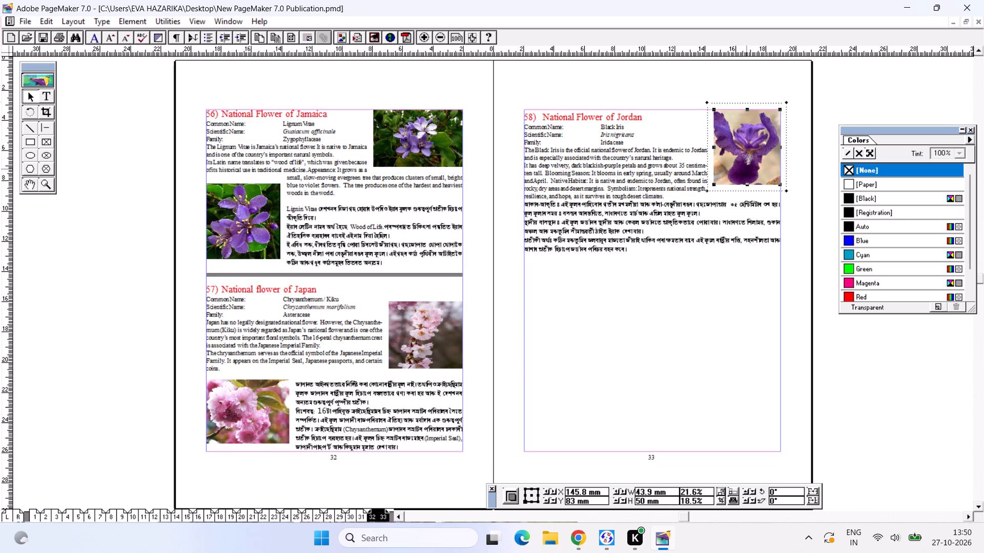
pyautogui.moveTo(711, 186); pyautogui.dragTo(716, 181)
pyautogui.click(731, 171)
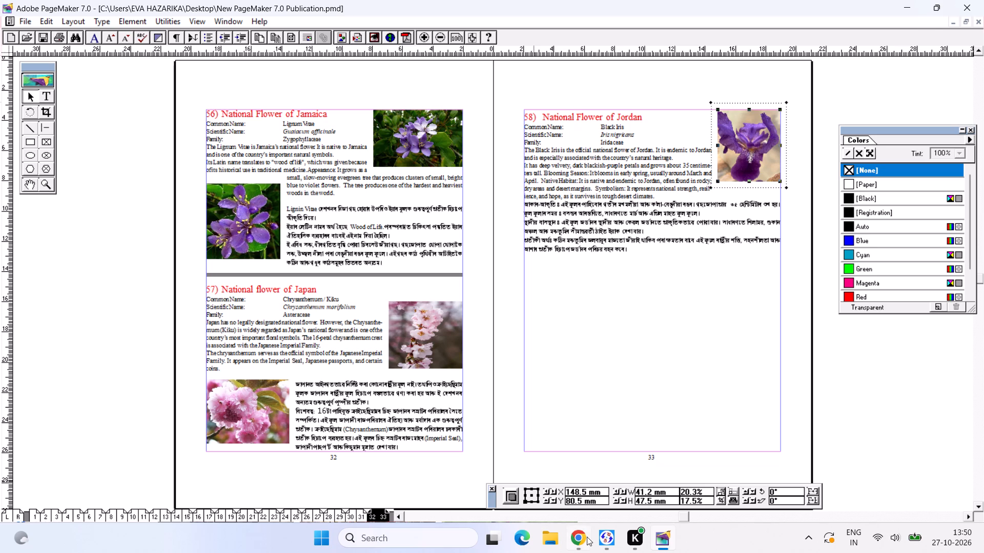
# Switch to Chrome and copy the single-stem purple iris picture from the "Chasing spring in Jordan?" Instagram result.
pyautogui.click(586, 538)
pyautogui.click(927, 133)
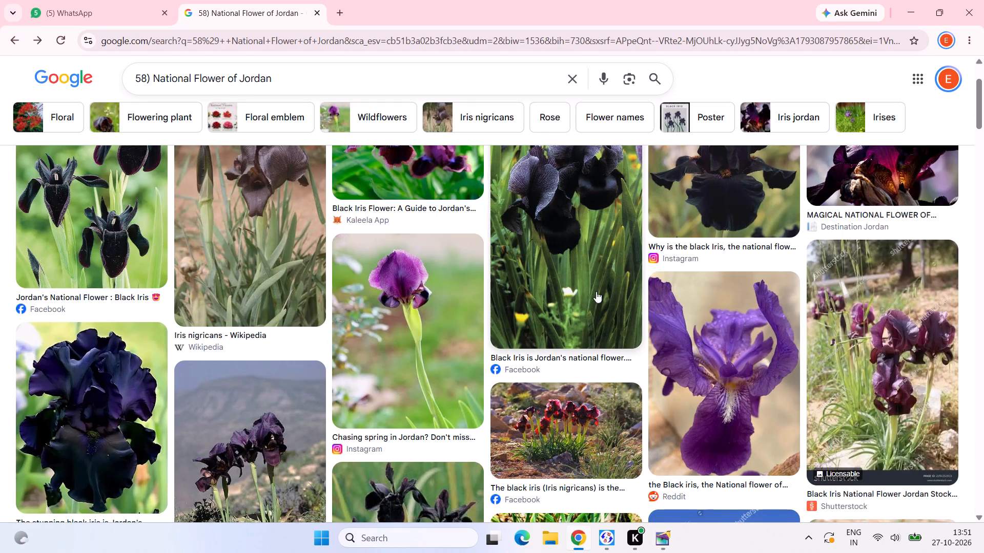
pyautogui.click(419, 318)
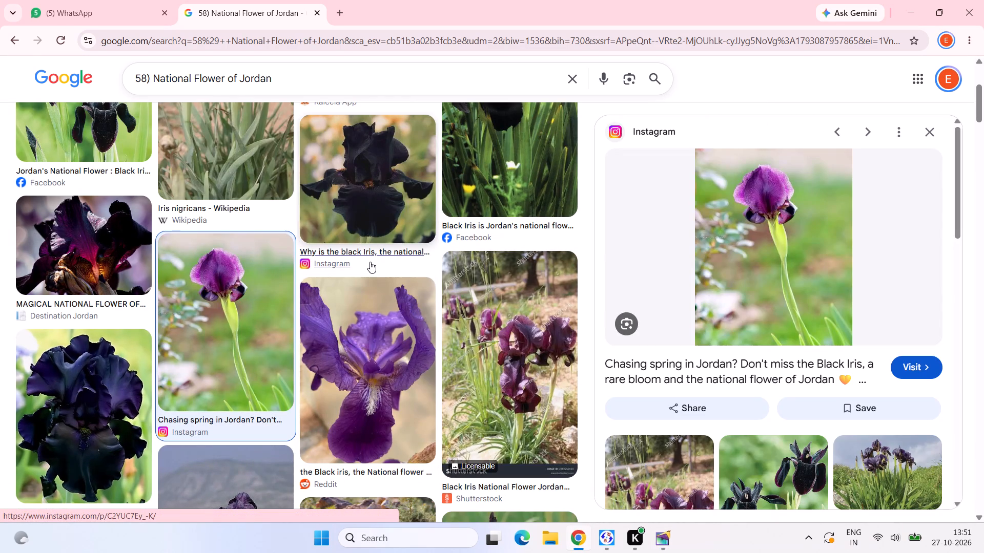
pyautogui.rightClick(731, 189)
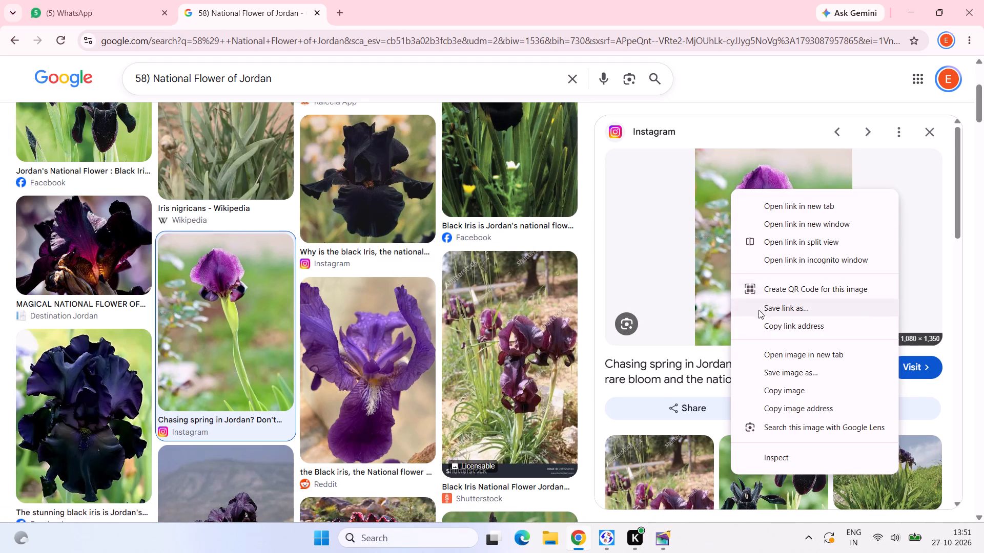
pyautogui.click(781, 386)
# Switch to PageMaker, paste the single-stem iris picture on page 33 and shrink it to about 49 mm wide by 62 mm high.
pyautogui.click(661, 541)
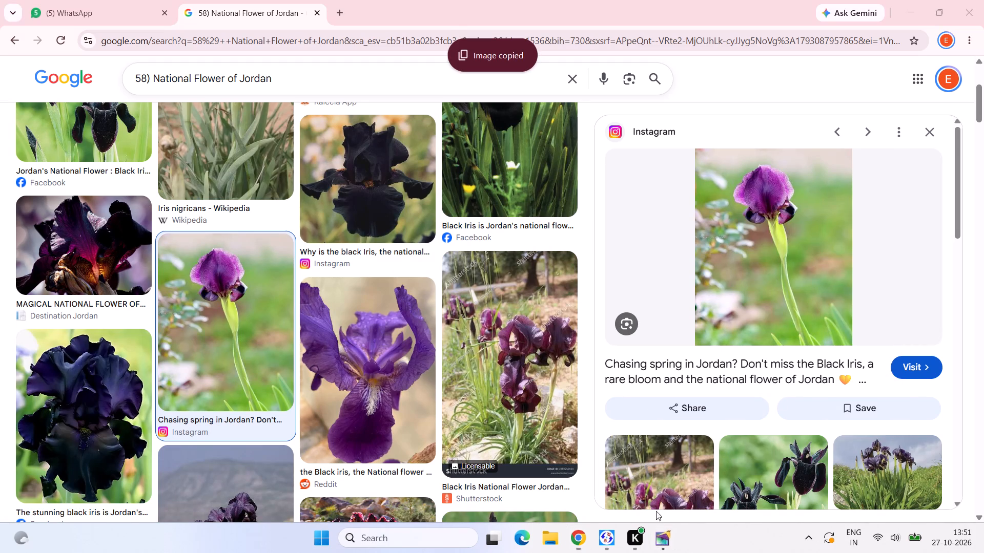
pyautogui.moveTo(769, 160); pyautogui.dragTo(735, 140)
pyautogui.click(665, 539)
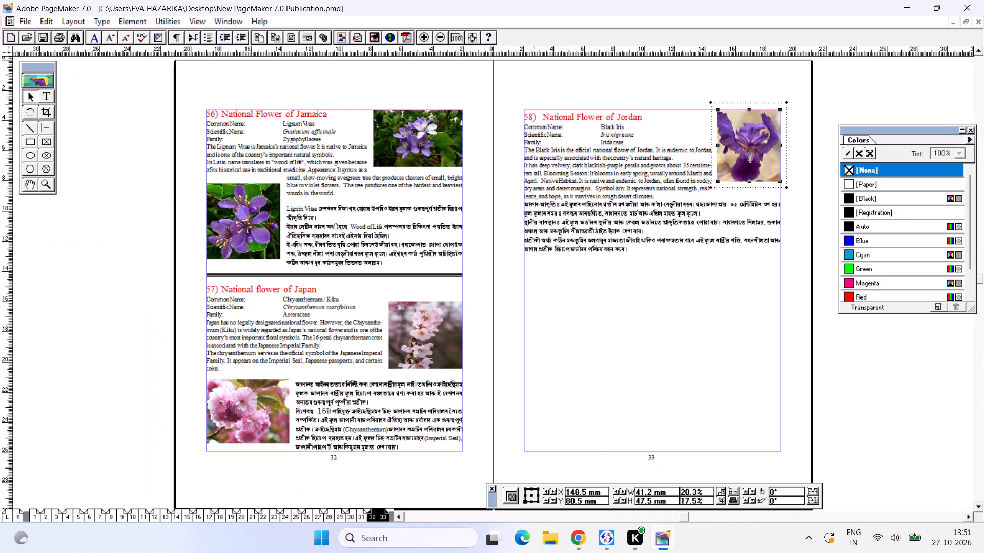
pyautogui.hotkey('ctrl', 'v')
pyautogui.moveTo(519, 218); pyautogui.dragTo(697, 225)
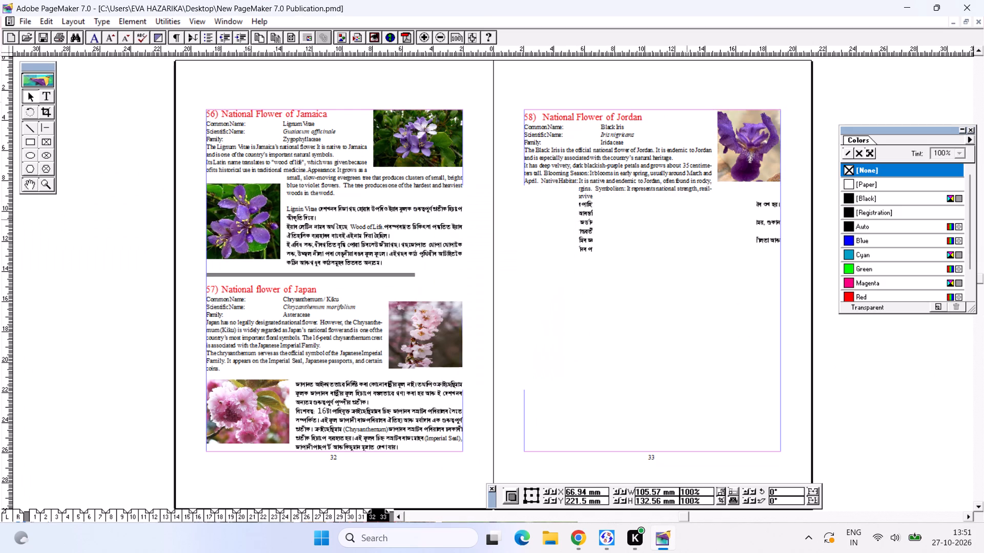
pyautogui.moveTo(596, 192); pyautogui.dragTo(667, 288)
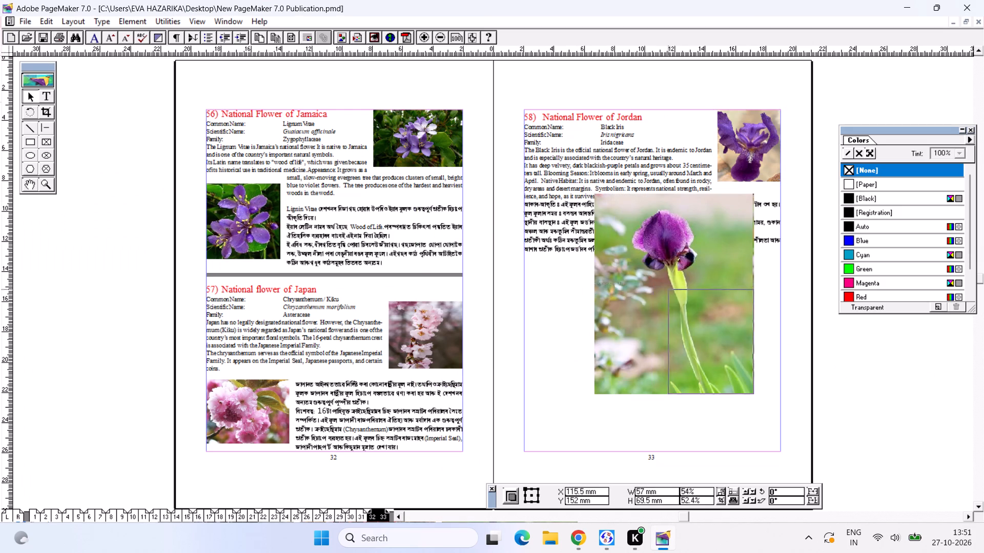
pyautogui.moveTo(667, 288); pyautogui.dragTo(679, 301)
# Move the single-stem iris picture to the left margin of the Jordan text and reduce it to about 48 by 57.5 mm.
pyautogui.moveTo(716, 335); pyautogui.dragTo(559, 192)
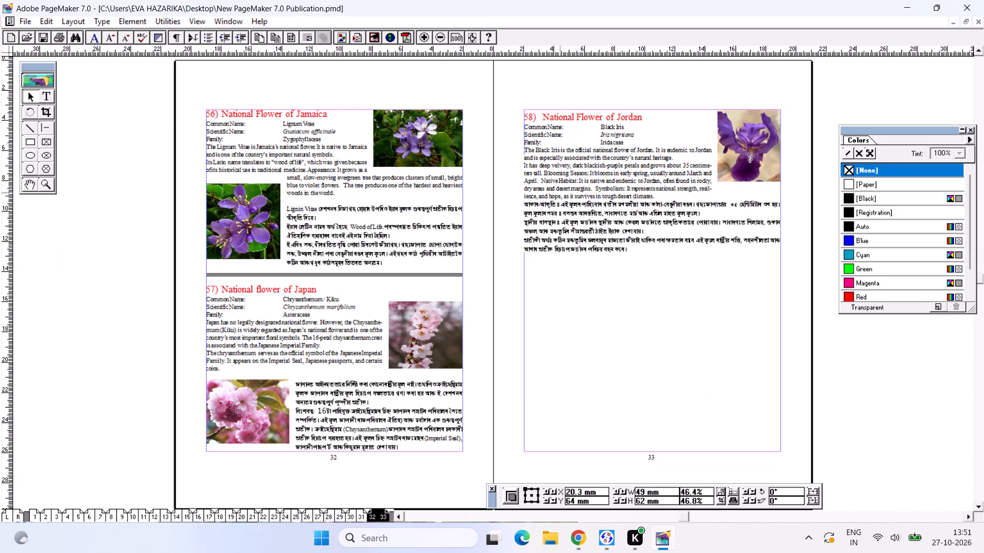
pyautogui.moveTo(601, 250); pyautogui.dragTo(596, 243)
pyautogui.moveTo(576, 194); pyautogui.dragTo(576, 200)
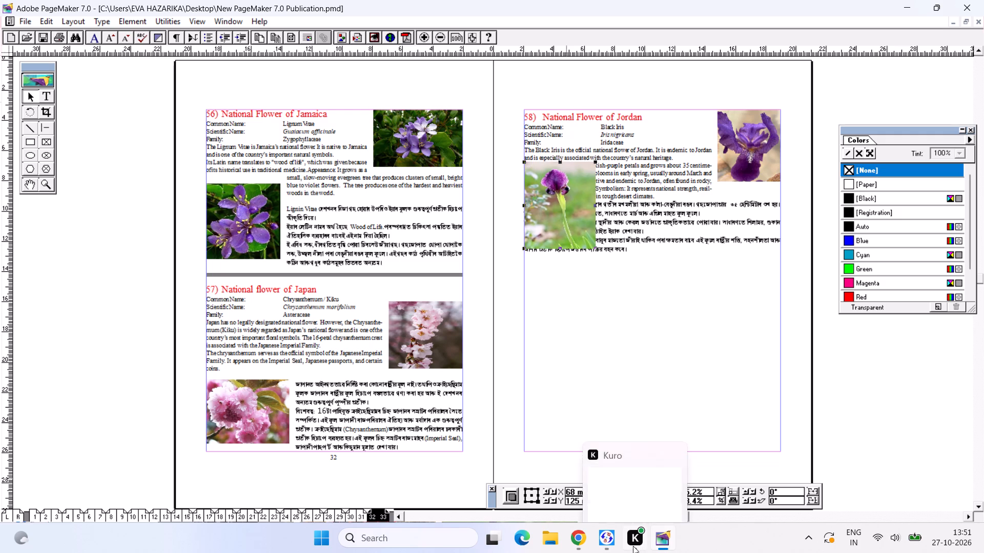
# Open the text wrap settings for the single-stem iris picture in the Jordan entry.
pyautogui.click(583, 192)
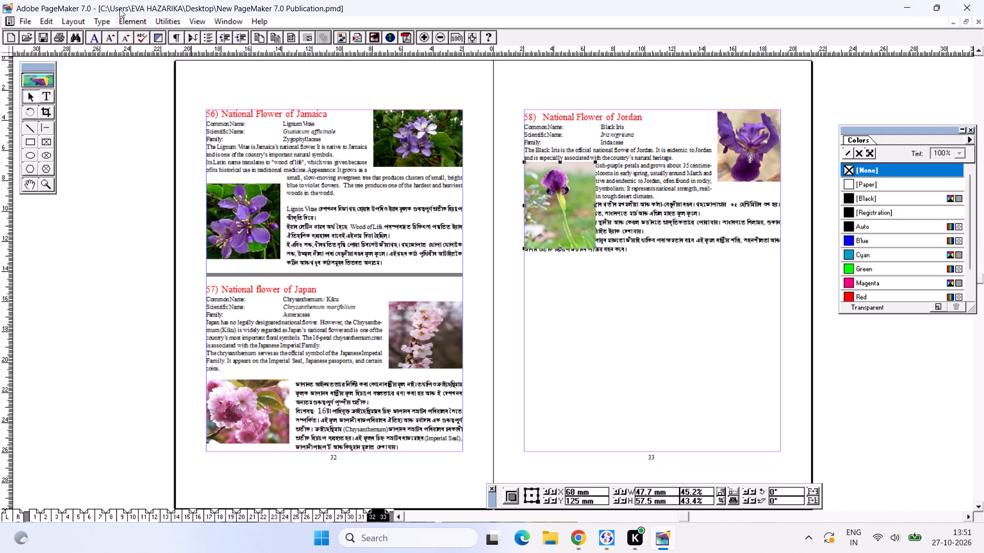
pyautogui.click(127, 18)
pyautogui.click(162, 134)
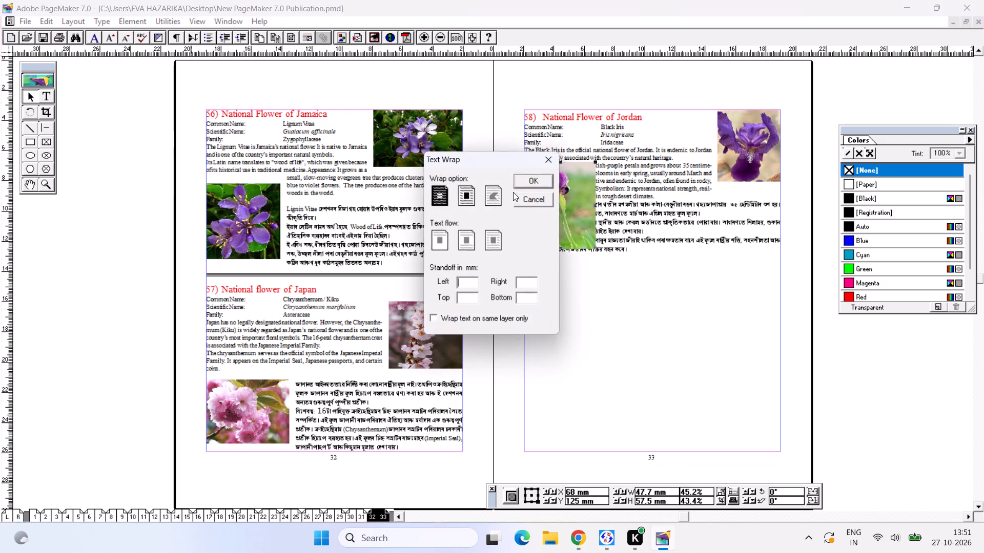
# Wrap the Jordan text around the long-stemmed iris picture and move the picture lower along the text's left edge.
pyautogui.click(471, 192)
pyautogui.click(519, 180)
pyautogui.moveTo(576, 197); pyautogui.dragTo(576, 204)
pyautogui.moveTo(576, 205); pyautogui.dragTo(581, 229)
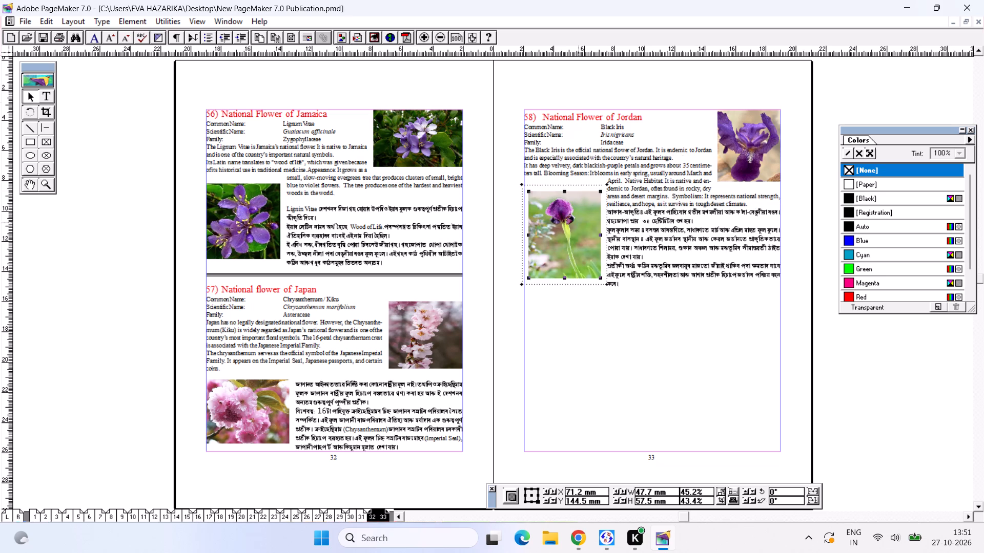
pyautogui.click(579, 223)
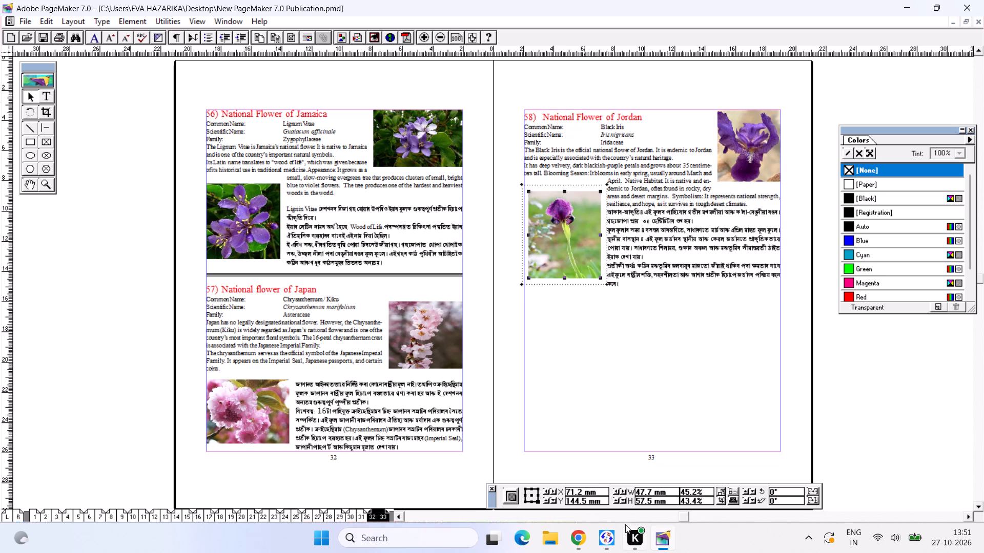
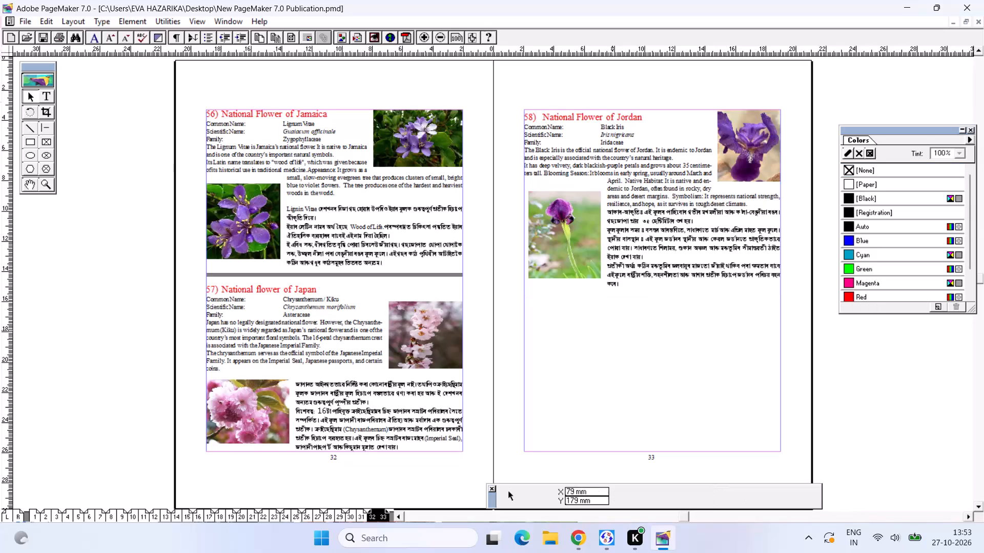
# Move the Jordan text block up slightly so its top meets the top margin of page 33.
pyautogui.click(653, 229)
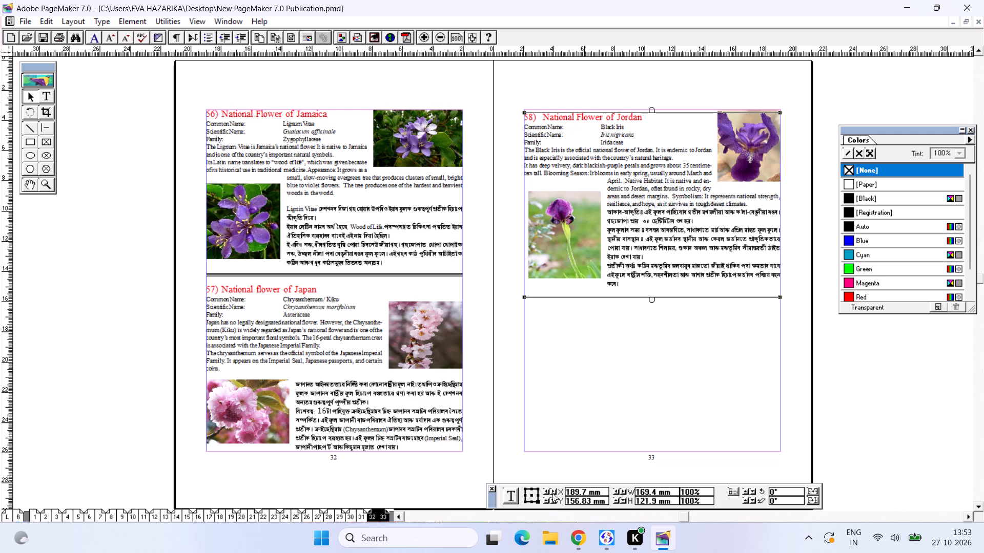
pyautogui.click(691, 208)
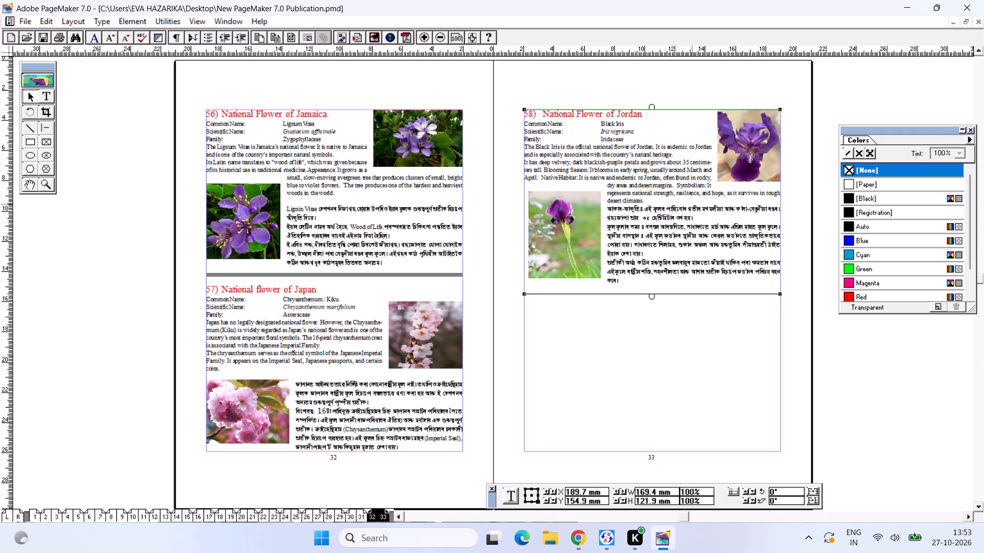
# Resize the long-stemmed iris picture in the Jordan entry to about 49 mm wide by 54 mm high.
pyautogui.click(582, 219)
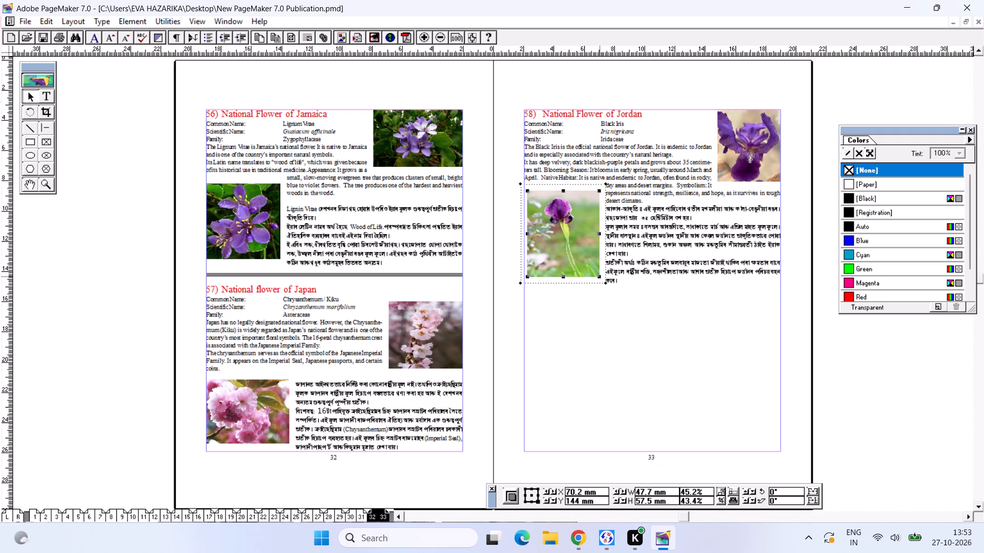
pyautogui.moveTo(600, 275); pyautogui.dragTo(600, 270)
pyautogui.click(577, 252)
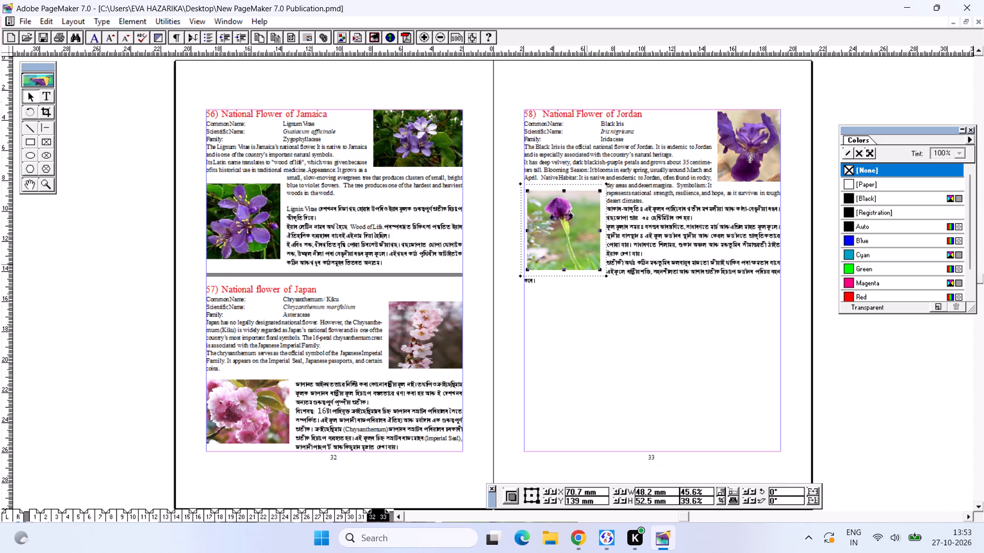
pyautogui.click(601, 267)
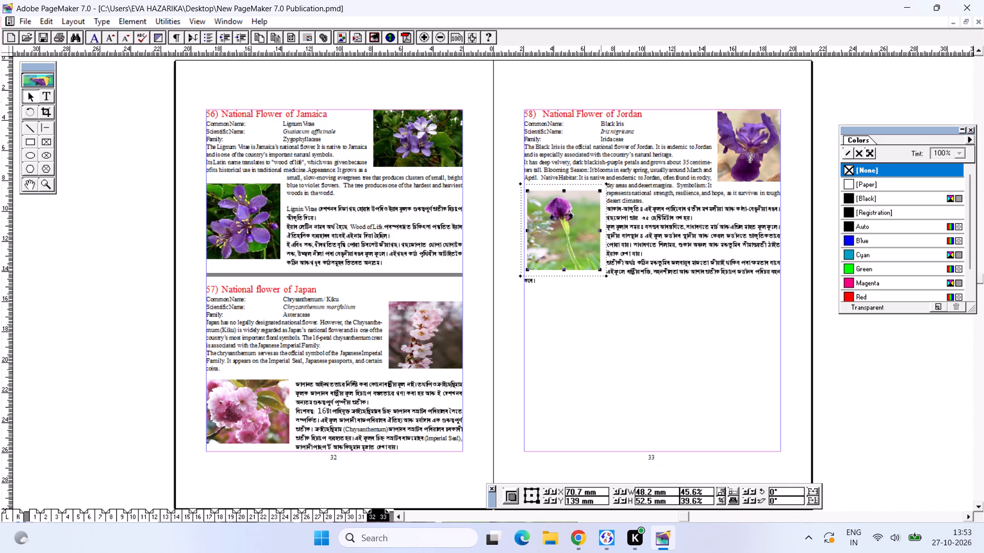
pyautogui.click(601, 269)
pyautogui.click(646, 250)
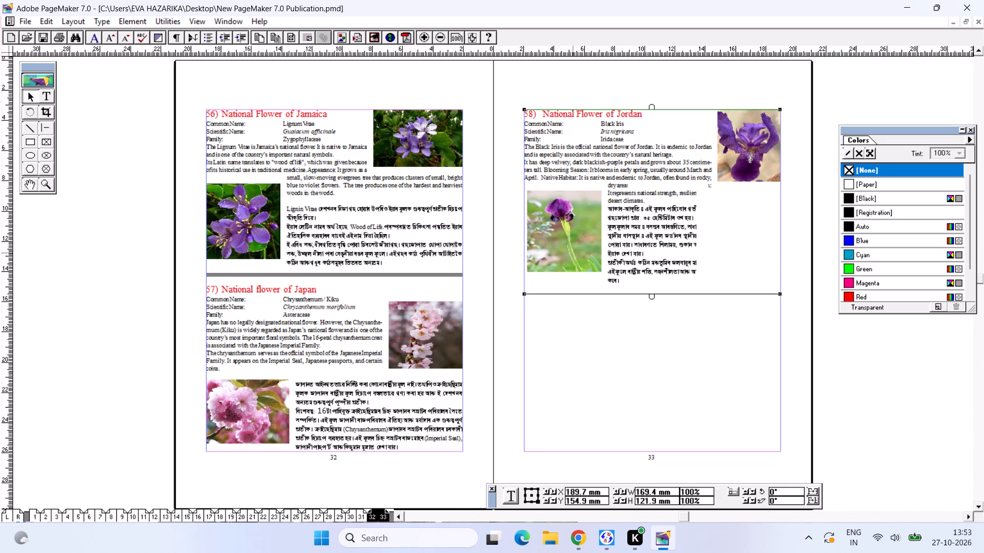
pyautogui.click(571, 252)
pyautogui.click(604, 272)
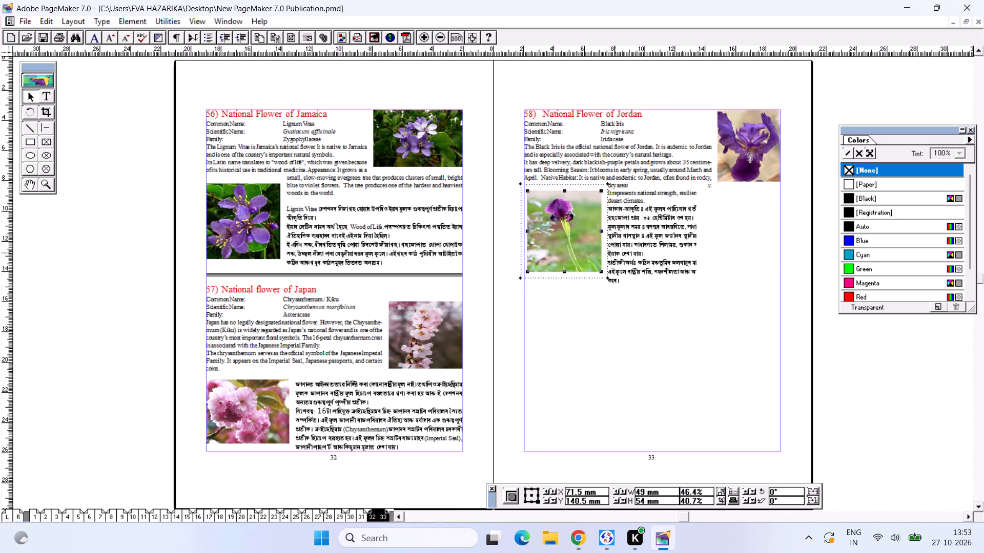
# Enlarge the iris picture beside the Jordan heading to about 46 mm wide by 50 mm high.
pyautogui.click(761, 167)
pyautogui.moveTo(719, 183); pyautogui.dragTo(710, 184)
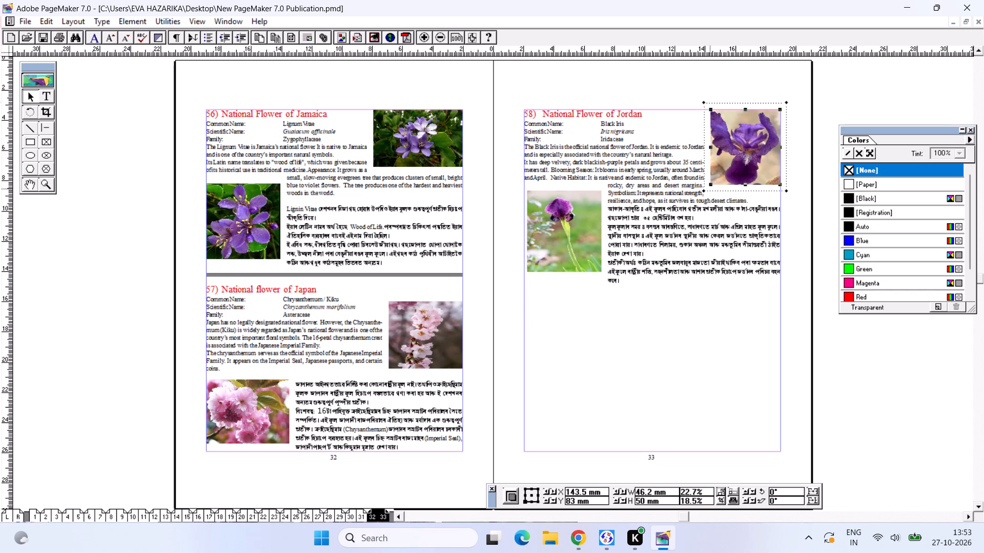
pyautogui.click(679, 248)
pyautogui.click(604, 341)
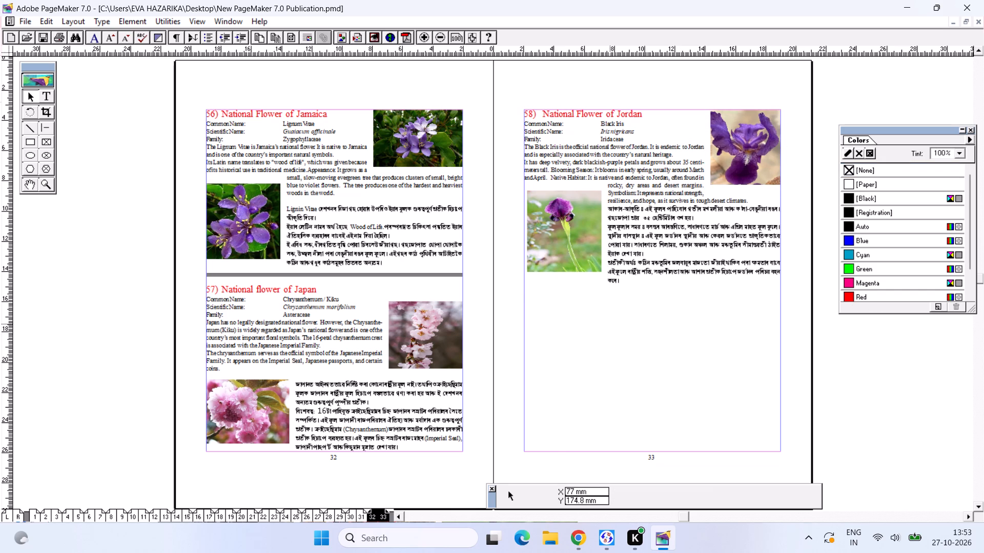
# Copy the entire Kazakhstan entry text from the national flowers (2) publication and return to the New PageMaker Publication.
pyautogui.hotkey('ctrl', 'Tab')
pyautogui.click(565, 163)
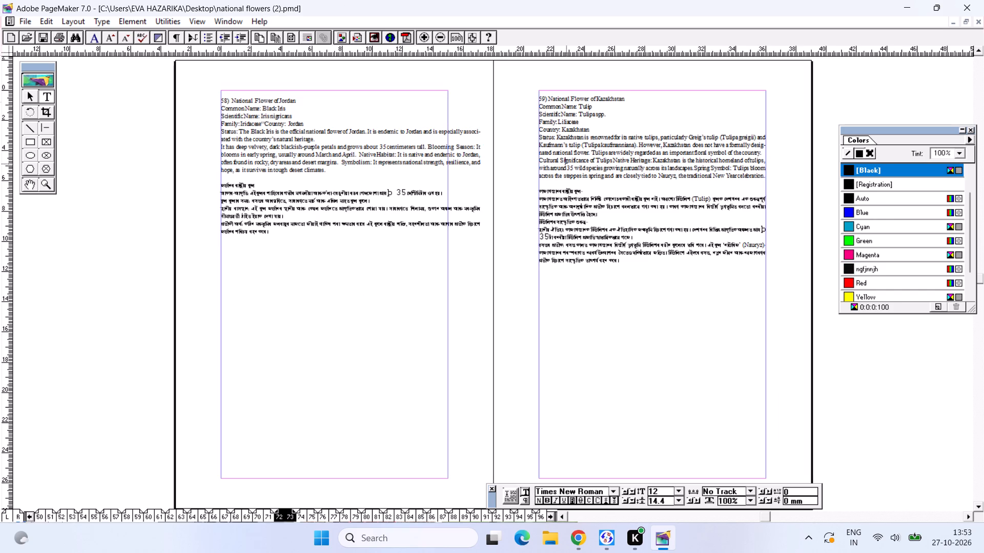
pyautogui.hotkey('ctrl', 'a')
pyautogui.hotkey('ctrl', 'c')
pyautogui.hotkey('ctrl', 'c')
pyautogui.hotkey('ctrl', 'Tab')
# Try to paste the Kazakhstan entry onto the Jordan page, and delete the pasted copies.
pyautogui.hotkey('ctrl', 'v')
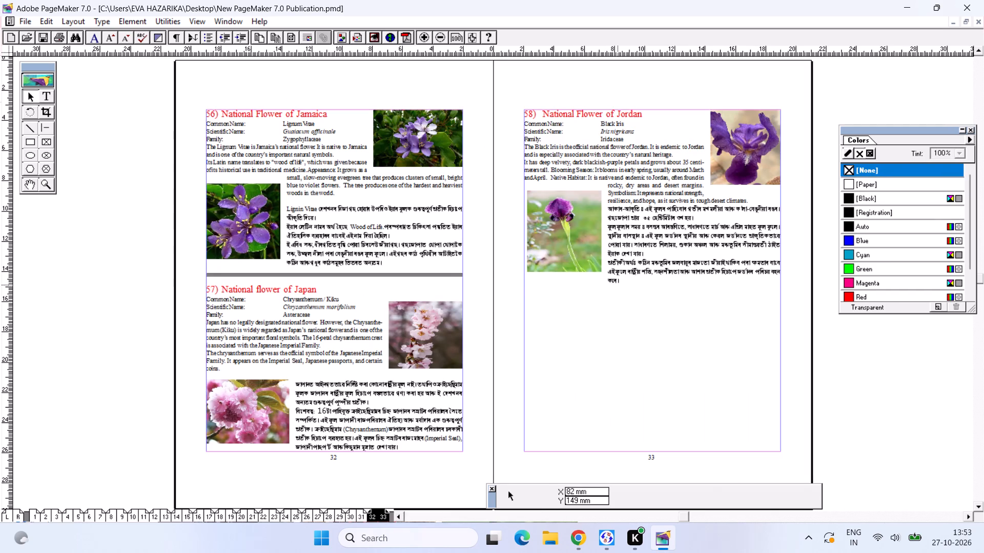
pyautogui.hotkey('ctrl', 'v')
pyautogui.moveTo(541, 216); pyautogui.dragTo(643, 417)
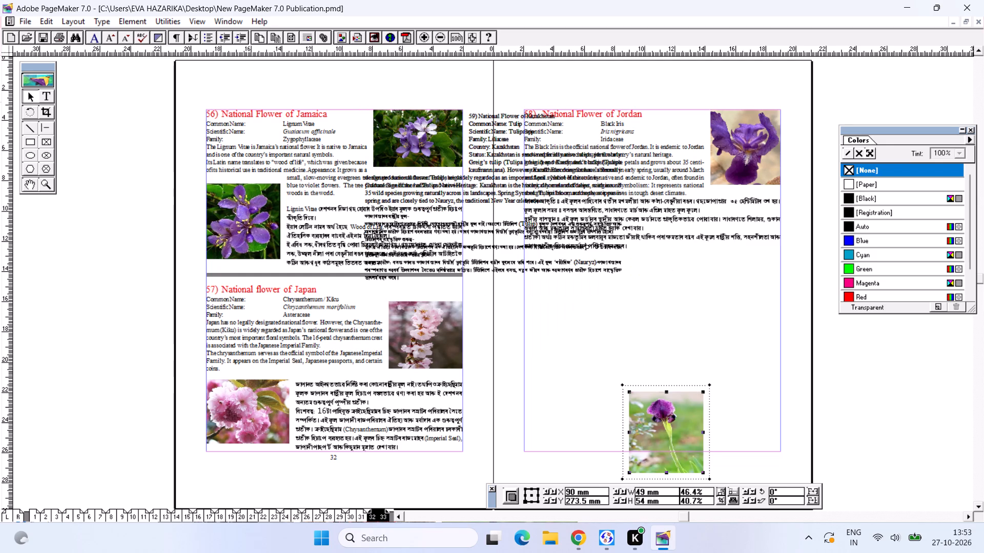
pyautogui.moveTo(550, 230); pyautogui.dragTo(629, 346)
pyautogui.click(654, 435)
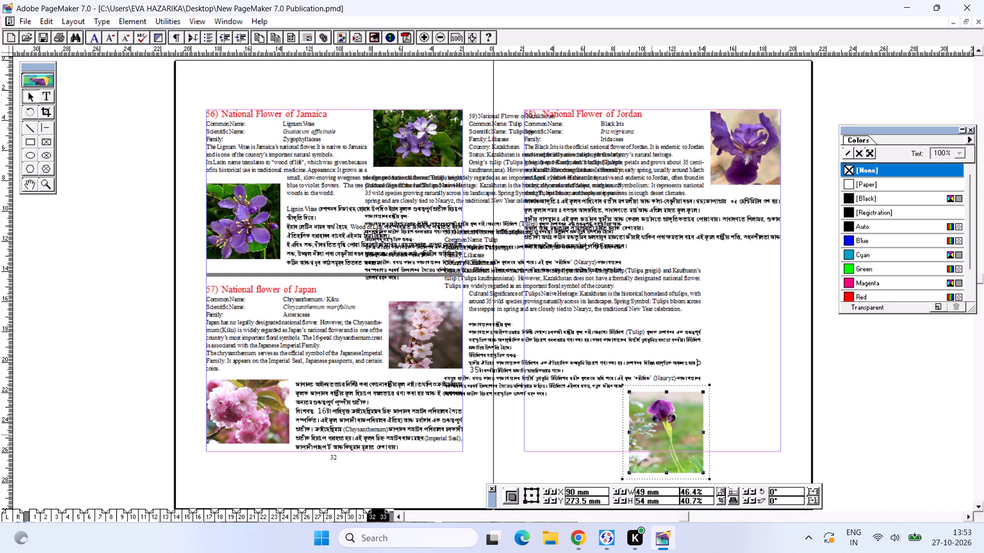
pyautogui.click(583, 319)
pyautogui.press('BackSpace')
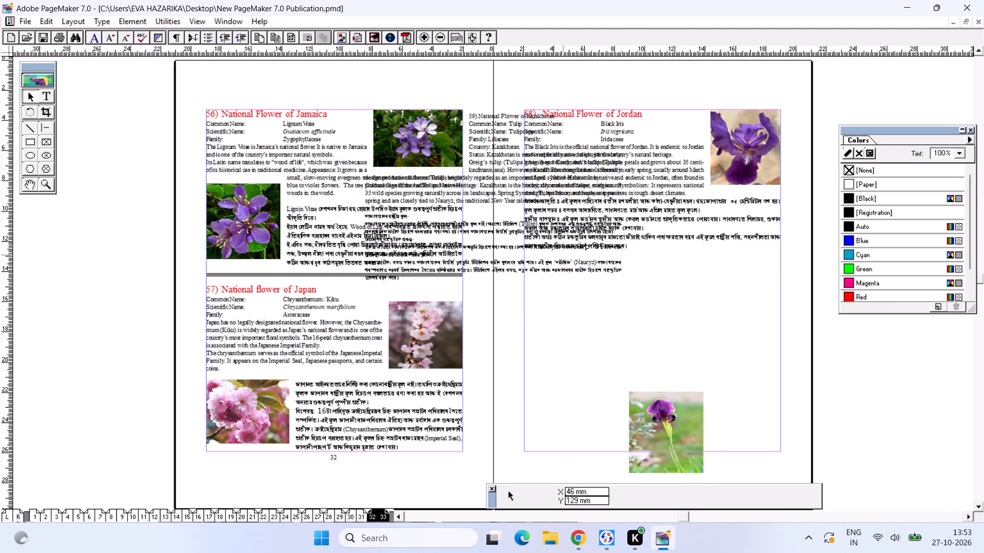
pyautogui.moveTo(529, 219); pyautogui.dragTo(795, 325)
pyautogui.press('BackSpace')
# Move the long-stemmed iris picture back to the left margin of the Jordan text, just below the first description line.
pyautogui.moveTo(684, 423); pyautogui.dragTo(581, 208)
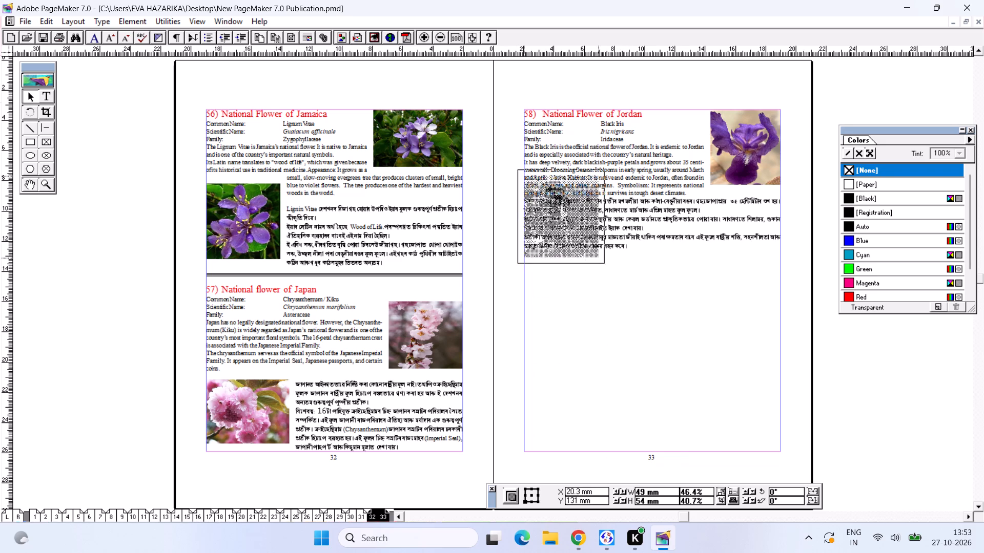
pyautogui.moveTo(581, 208); pyautogui.dragTo(582, 192)
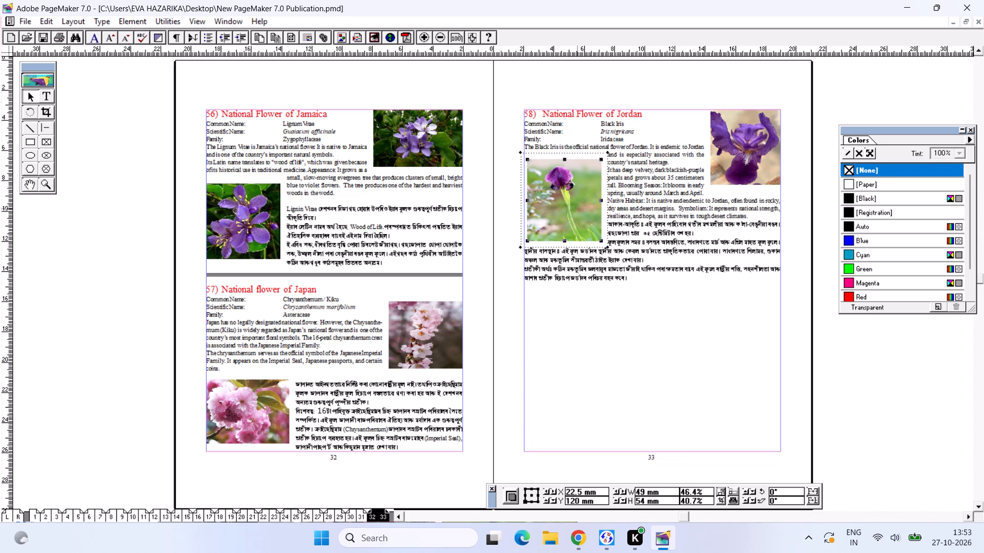
pyautogui.click(584, 370)
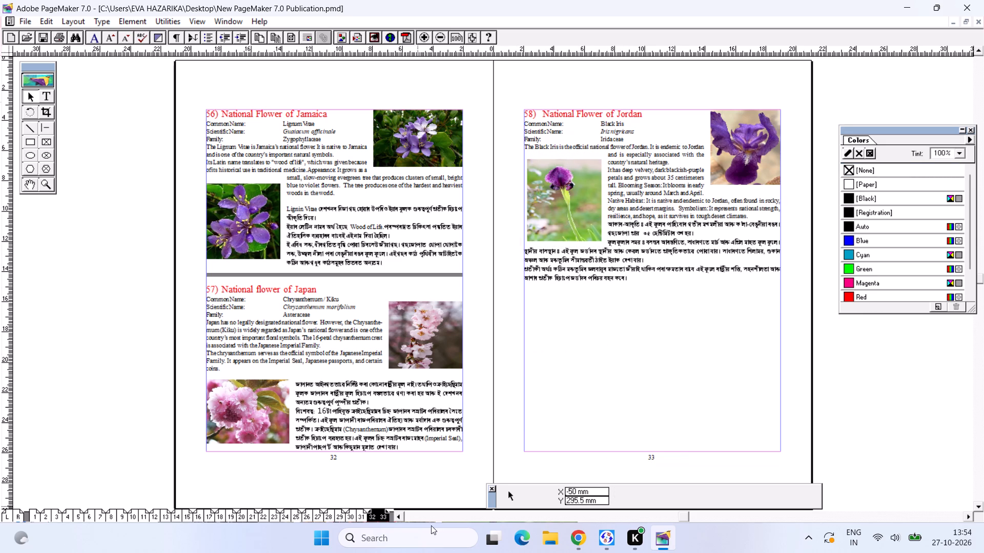
pyautogui.click(596, 376)
# Paste the Kazakhstan entry and place it below the Jordan text on page 33, filling the space between the margins.
pyautogui.hotkey('ctrl', 'v')
pyautogui.moveTo(551, 265); pyautogui.dragTo(699, 428)
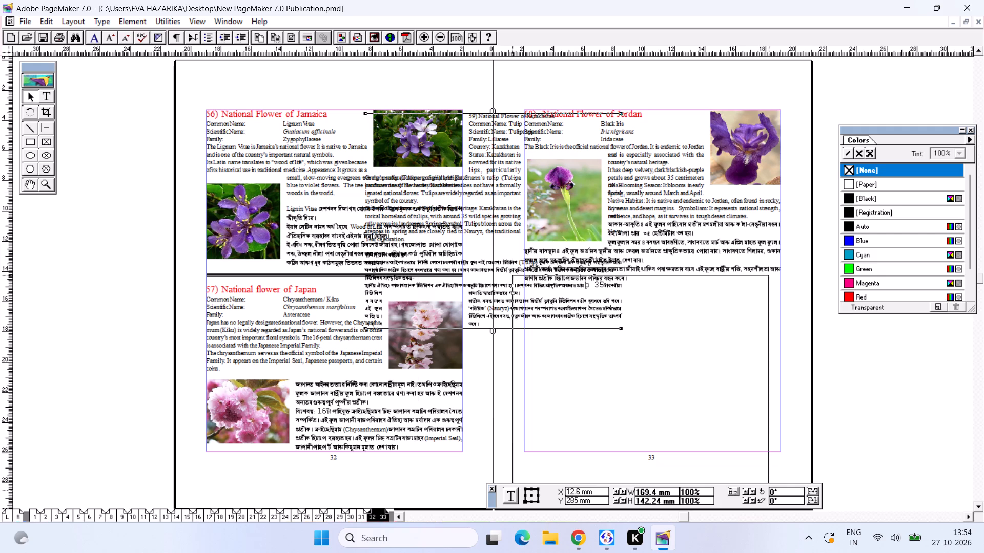
pyautogui.moveTo(699, 428); pyautogui.dragTo(708, 439)
pyautogui.click(690, 406)
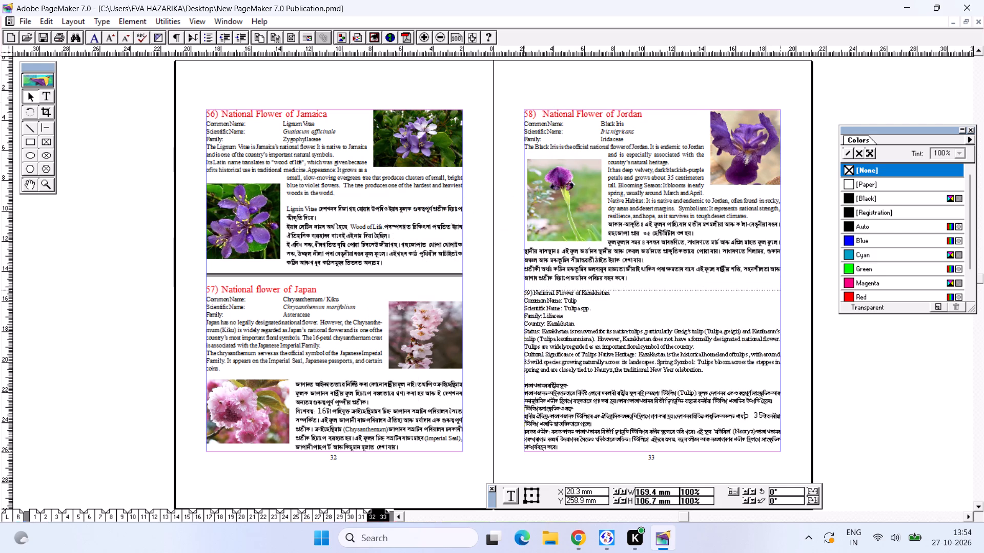
pyautogui.click(652, 400)
pyautogui.click(678, 261)
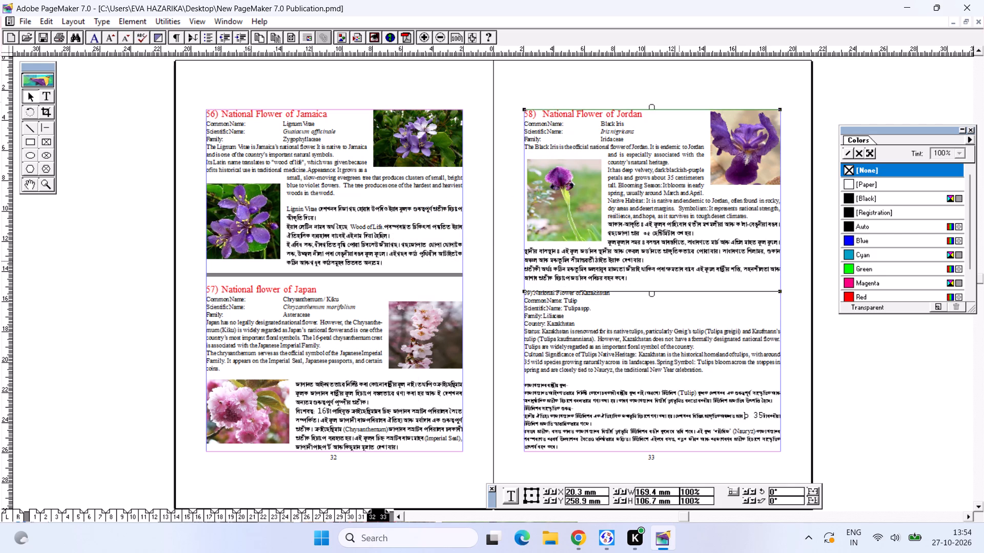
pyautogui.click(611, 327)
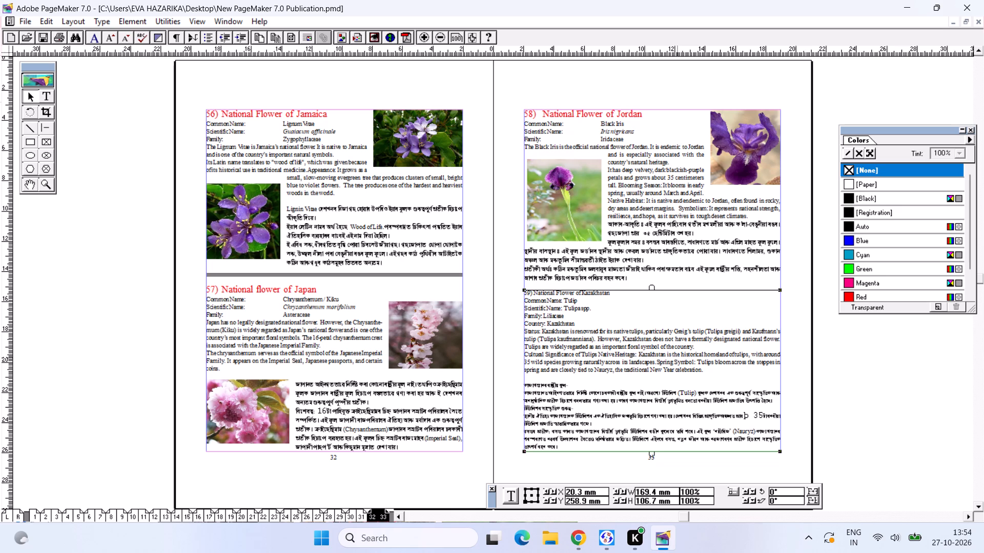
# Format the heading "59) National Flower of Kazakhstan" at 18 pt in red.
pyautogui.hotkey('ctrl', '2')
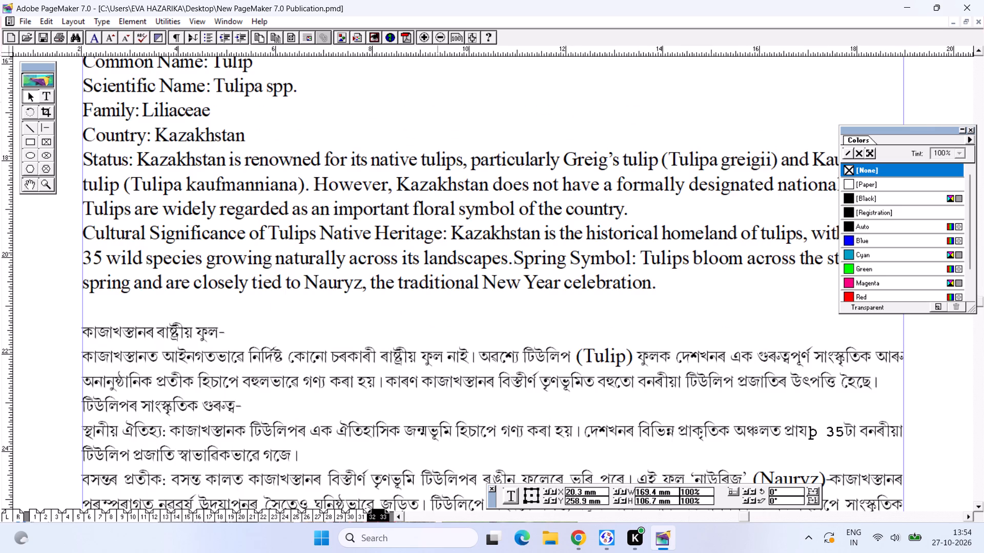
pyautogui.keyDown('alt'); pyautogui.moveTo(441, 336); pyautogui.dragTo(424, 504); pyautogui.keyUp('alt')
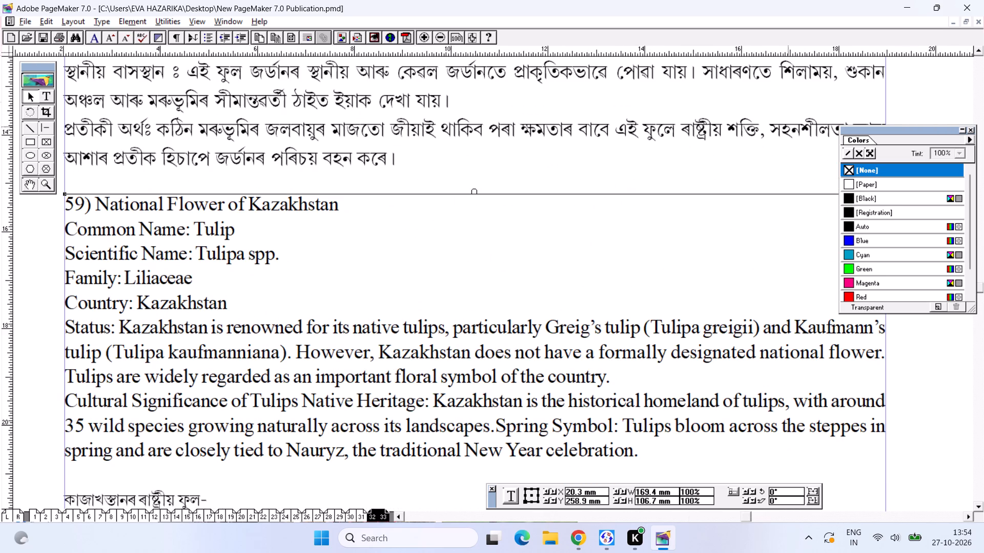
pyautogui.click(41, 90)
pyautogui.moveTo(375, 209); pyautogui.dragTo(59, 191)
pyautogui.hotkey('ctrl', 'shift', '.')
pyautogui.hotkey('ctrl', 'shift', '.')
pyautogui.hotkey('ctrl', 'shift', '.')
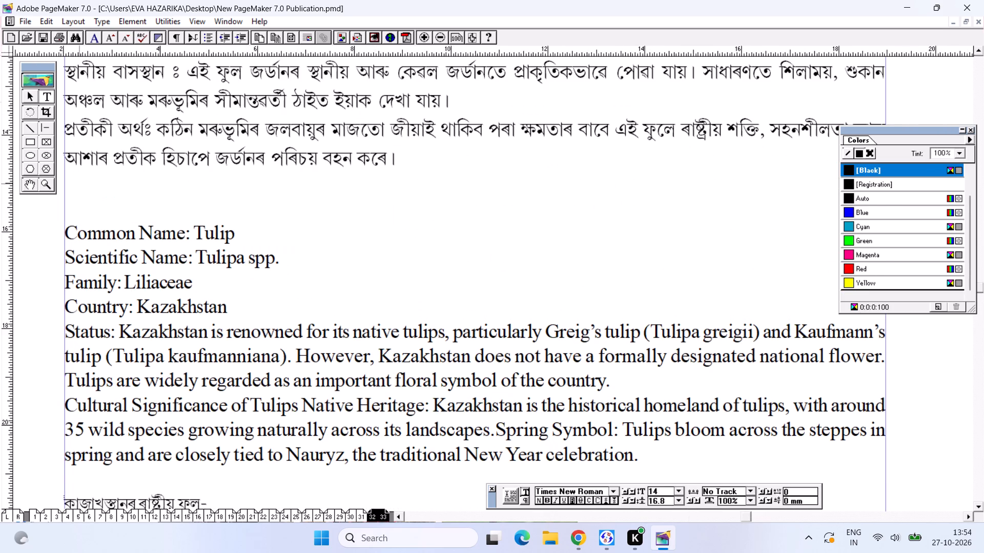
pyautogui.hotkey('ctrl', 'shift', '.')
pyautogui.hotkey('ctrl', 'shift', '.')
pyautogui.hotkey('ctrl', 'shift', '.')
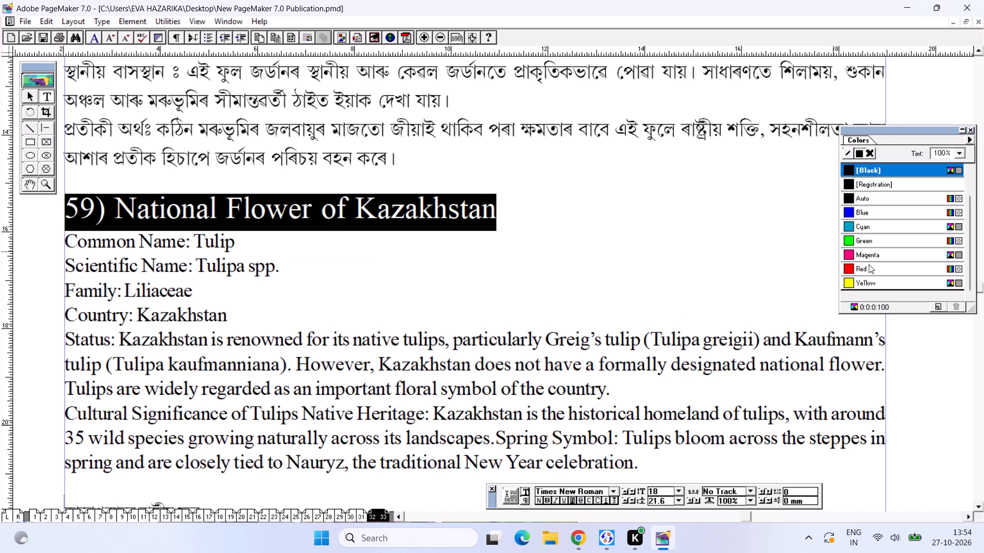
pyautogui.click(869, 264)
pyautogui.click(401, 162)
# Align the Kazakhstan entry's Common Name, Scientific Name and Family values in one column using tab spacing.
pyautogui.click(191, 240)
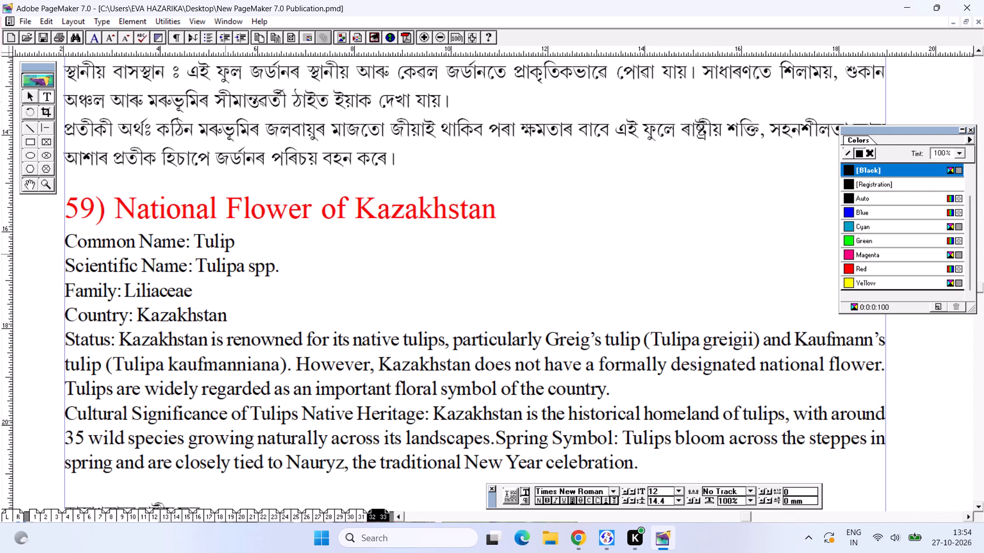
pyautogui.press('Tab')
pyautogui.press('Tab')
pyautogui.click(196, 267)
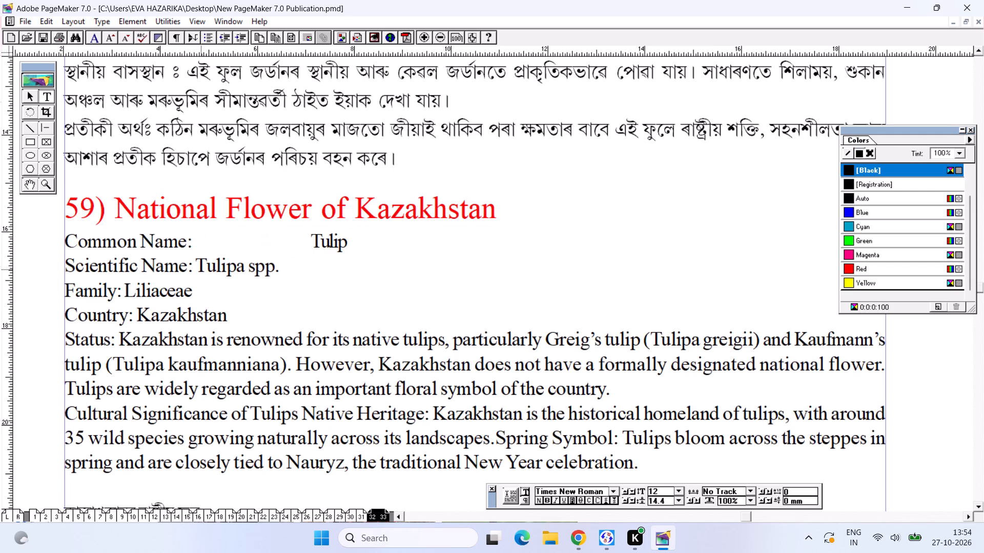
pyautogui.press('Tab')
pyautogui.press('Tab')
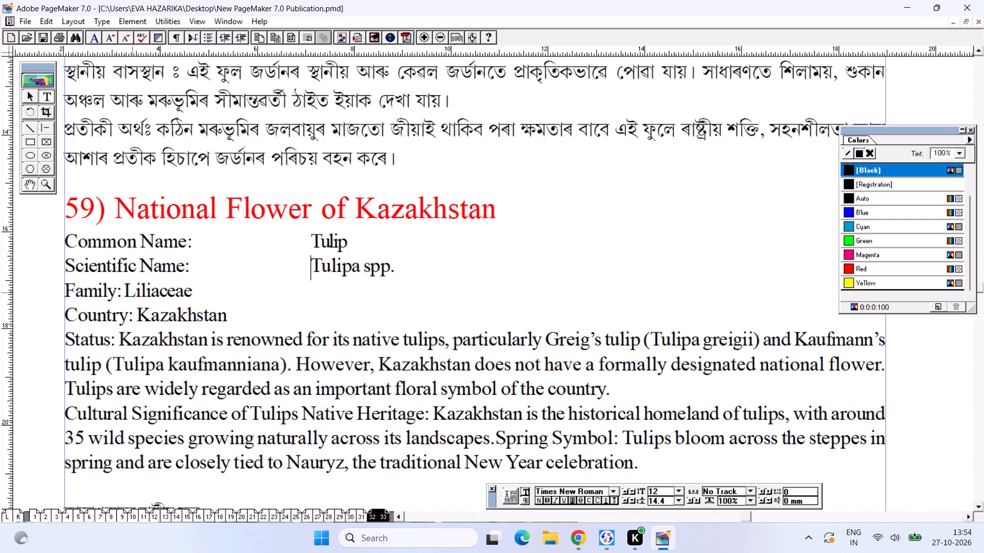
pyautogui.click(128, 292)
pyautogui.press('Tab')
pyautogui.press('Tab')
pyautogui.press('Tab')
pyautogui.press('Tab')
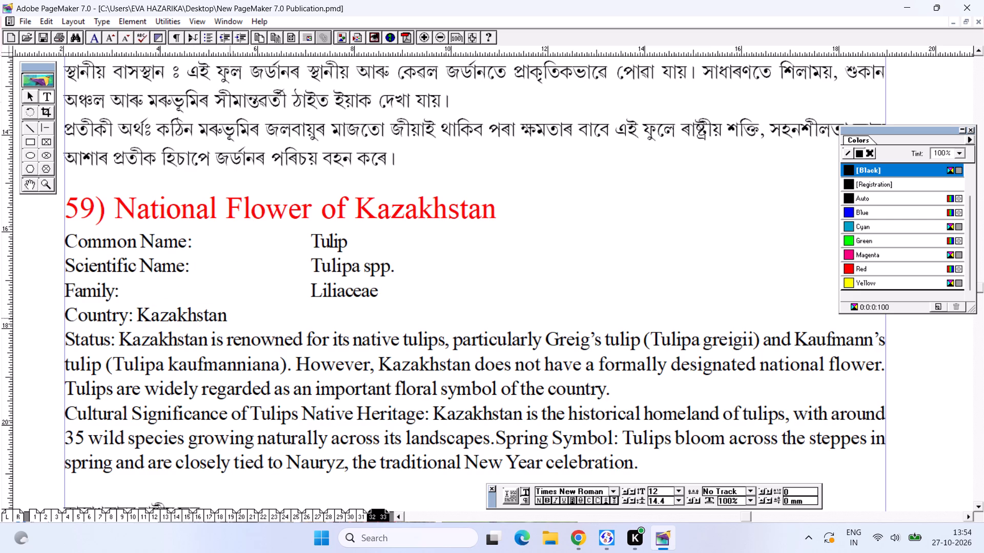
# Delete the Country line and the "Status:" label from the Kazakhstan entry.
pyautogui.moveTo(233, 316); pyautogui.dragTo(57, 312)
pyautogui.press('BackSpace')
pyautogui.press('BackSpace')
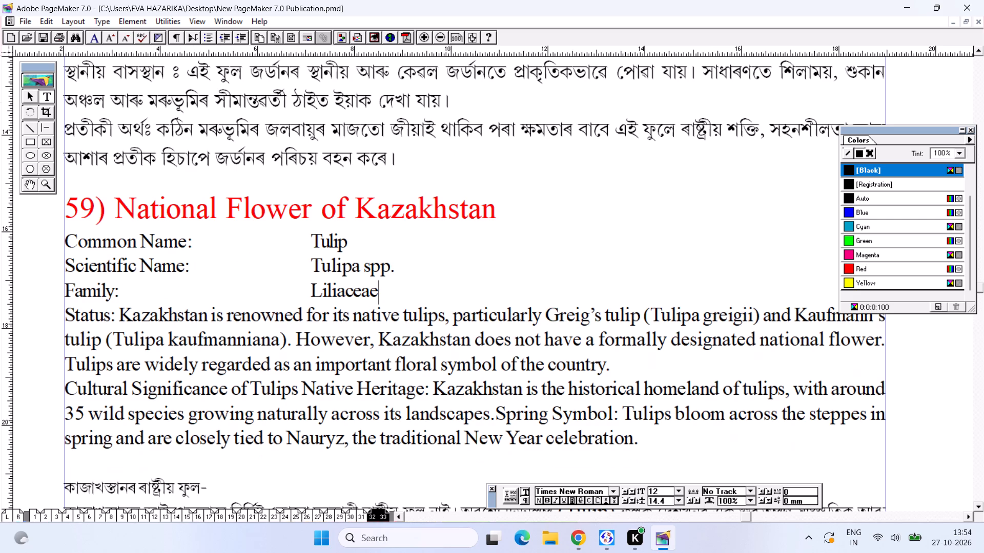
pyautogui.moveTo(120, 321); pyautogui.dragTo(53, 321)
pyautogui.press('BackSpace')
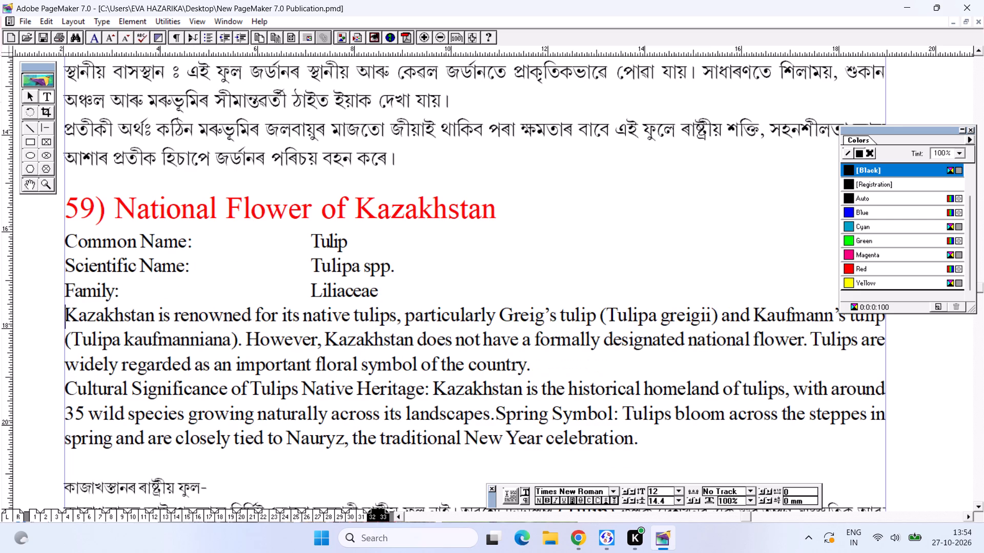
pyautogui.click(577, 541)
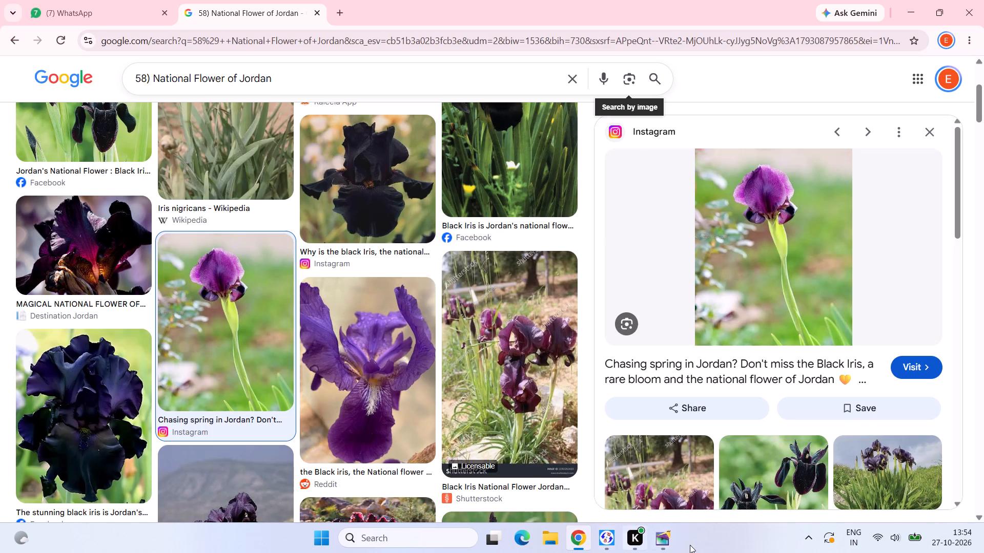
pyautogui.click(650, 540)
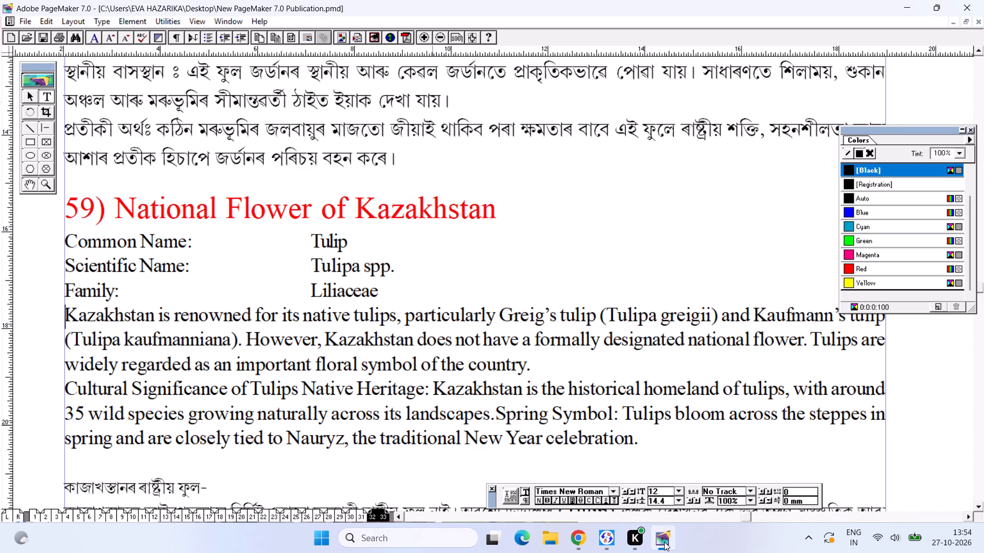
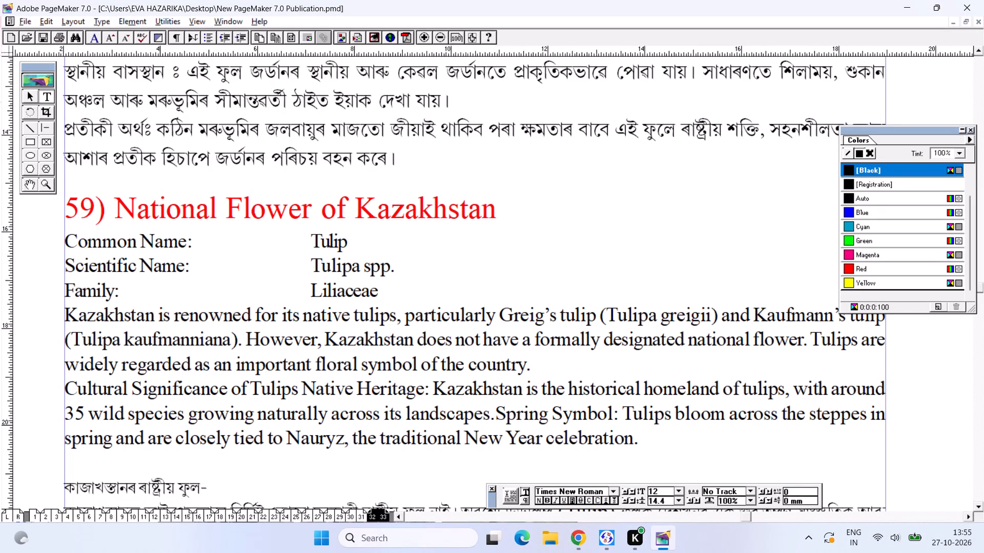
# Enlarge all of the Kazakhstan entry's Assamese text, from its heading line through the final paragraph, to 14 pt.
pyautogui.keyDown('alt'); pyautogui.moveTo(420, 330); pyautogui.dragTo(423, 195); pyautogui.keyUp('alt')
pyautogui.keyDown('alt'); pyautogui.click(423, 195); pyautogui.keyUp('alt')
pyautogui.keyDown('alt'); pyautogui.moveTo(445, 376); pyautogui.dragTo(444, 256); pyautogui.keyUp('alt')
pyautogui.keyDown('alt'); pyautogui.moveTo(396, 341); pyautogui.dragTo(411, 271); pyautogui.keyUp('alt')
pyautogui.moveTo(80, 222); pyautogui.dragTo(206, 398)
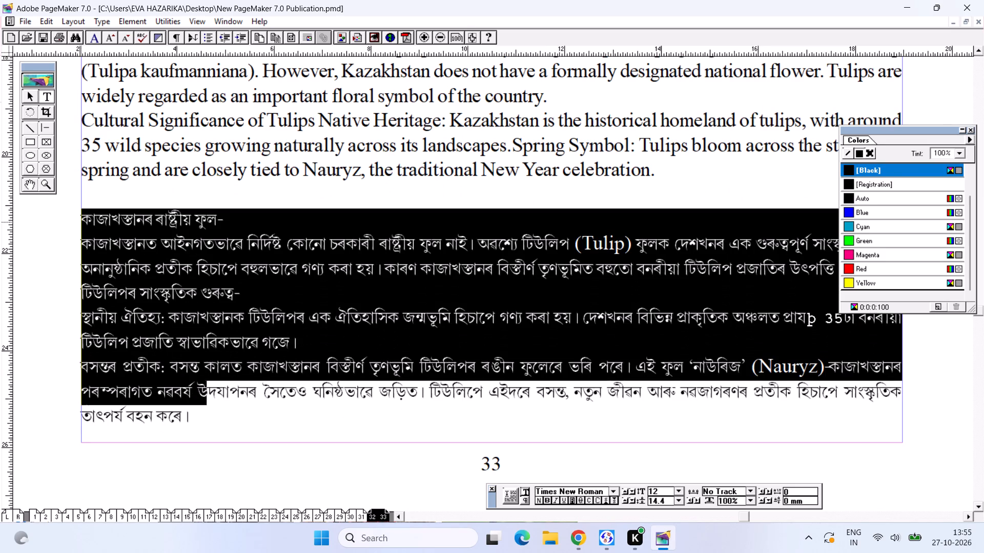
pyautogui.moveTo(206, 398); pyautogui.dragTo(228, 429)
pyautogui.hotkey('ctrl', 'shift', '.')
pyautogui.hotkey('ctrl', 'shift', '.')
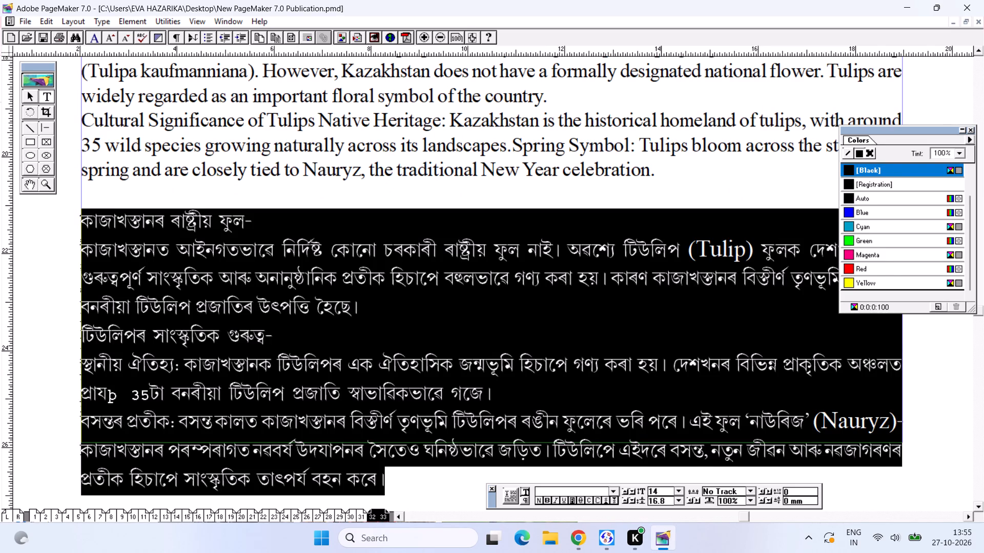
pyautogui.click(279, 123)
# Delete the blank line between the Kazakhstan entry's English text and its Assamese heading.
pyautogui.click(141, 204)
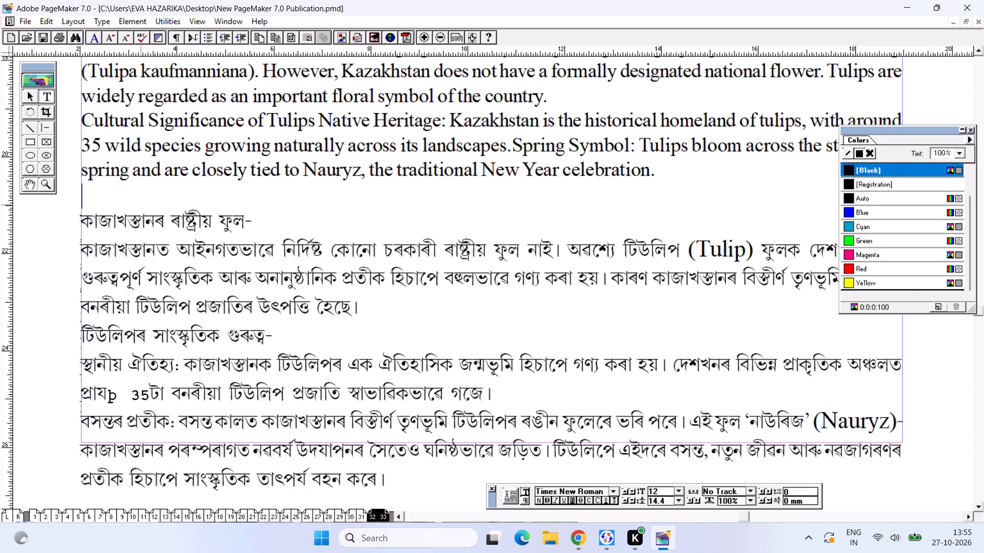
pyautogui.press('BackSpace')
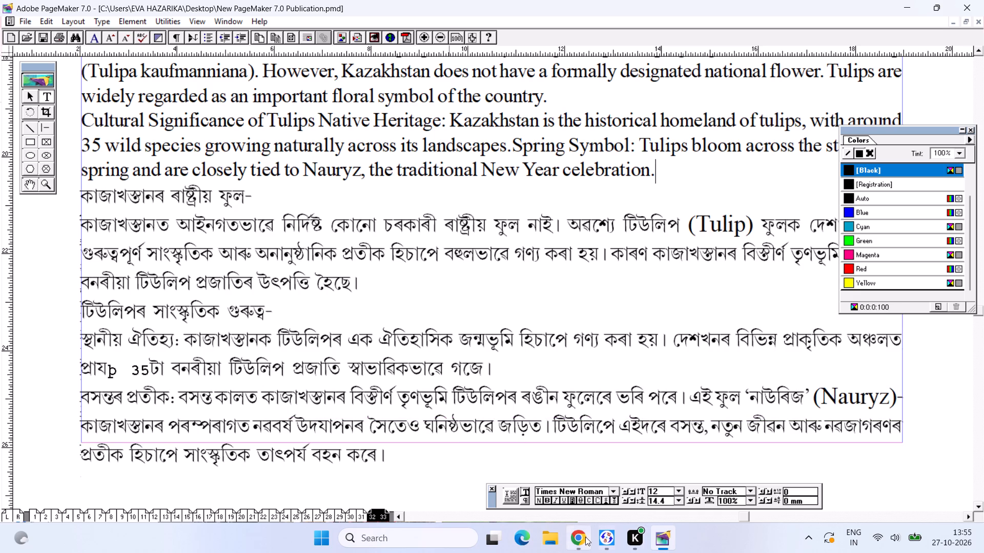
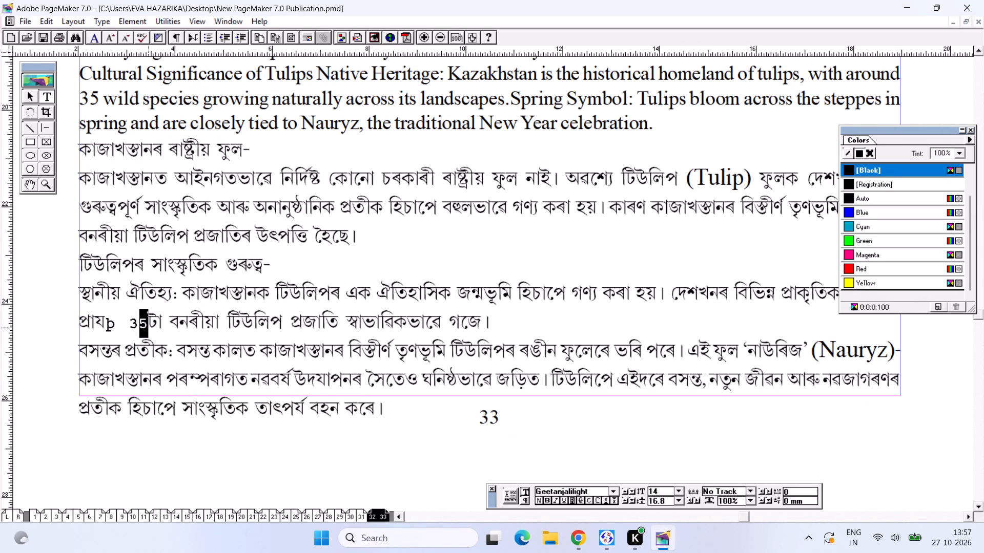
# Change the font of the number 35 in the Kazakhstan entry's Assamese text to Geetanjalip.
pyautogui.moveTo(141, 326); pyautogui.dragTo(127, 326)
pyautogui.hotkey('ctrl', 't')
pyautogui.hotkey('ctrl', 'g')
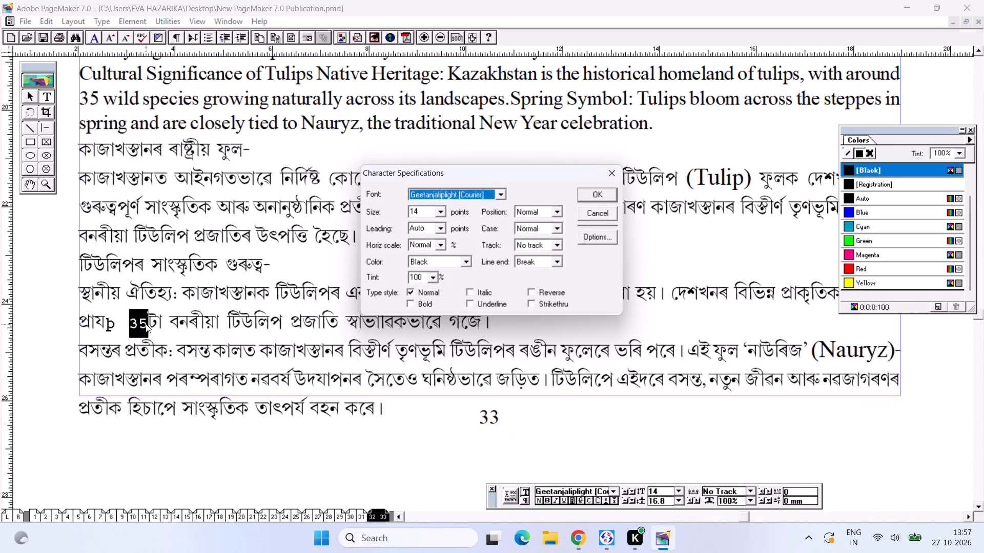
pyautogui.hotkey('ctrl', 'Right')
pyautogui.hotkey('ctrl', 'Right')
pyautogui.hotkey('ctrl', 'Right')
pyautogui.hotkey('ctrl', 'Left')
pyautogui.hotkey('ctrl', 'Left')
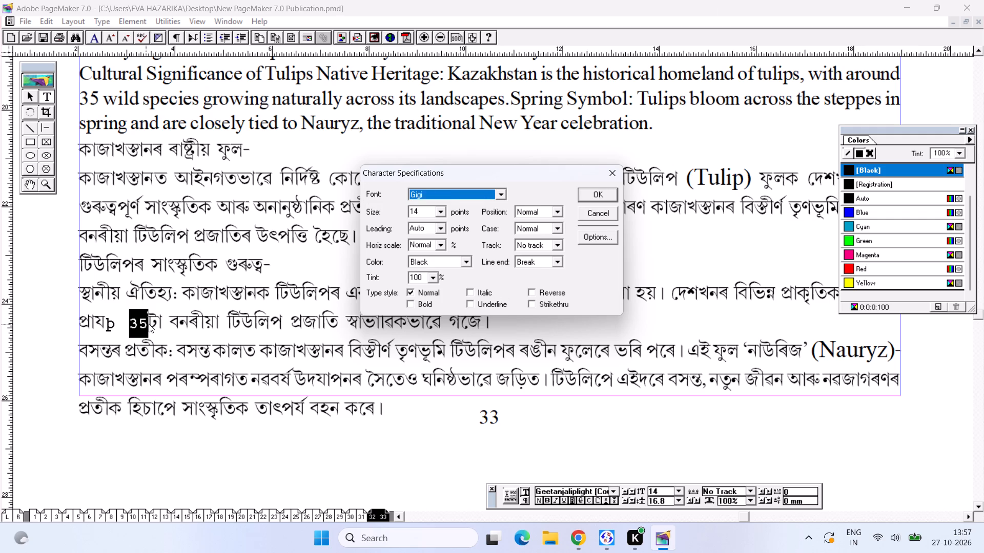
pyautogui.hotkey('ctrl', 'Left')
pyautogui.hotkey('ctrl', 'Left')
pyautogui.hotkey('ctrl', 'Left')
pyautogui.hotkey('ctrl', 'Left')
pyautogui.hotkey('ctrl', 'Right')
pyautogui.hotkey('ctrl', 'Left')
pyautogui.hotkey('ctrl', 'Return')
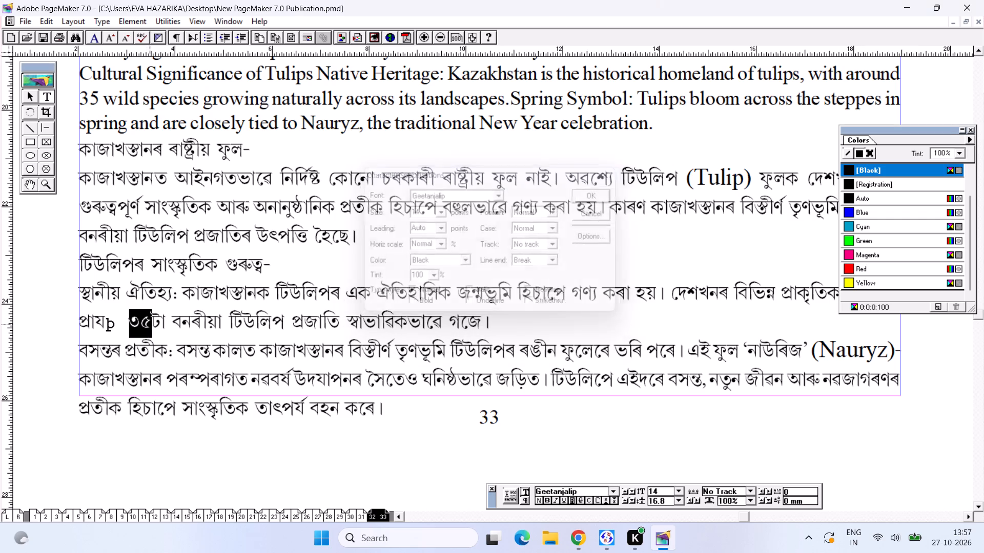
# Replace the stray "p" before ৩৫টা in the Kazakhstan entry's Assamese text with a space, and save the publication.
pyautogui.click(126, 320)
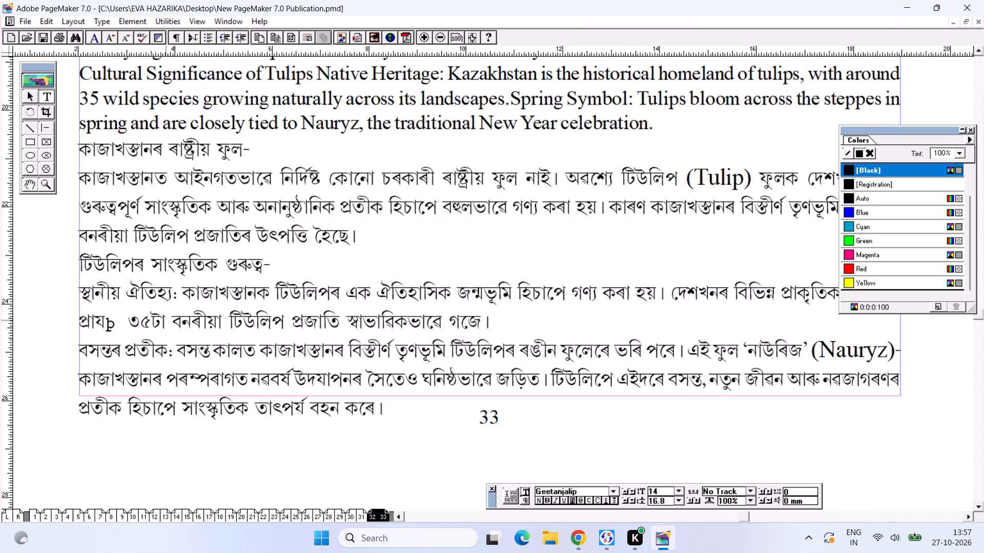
pyautogui.press('BackSpace')
pyautogui.press('BackSpace')
pyautogui.press('space')
pyautogui.hotkey('ctrl', 's')
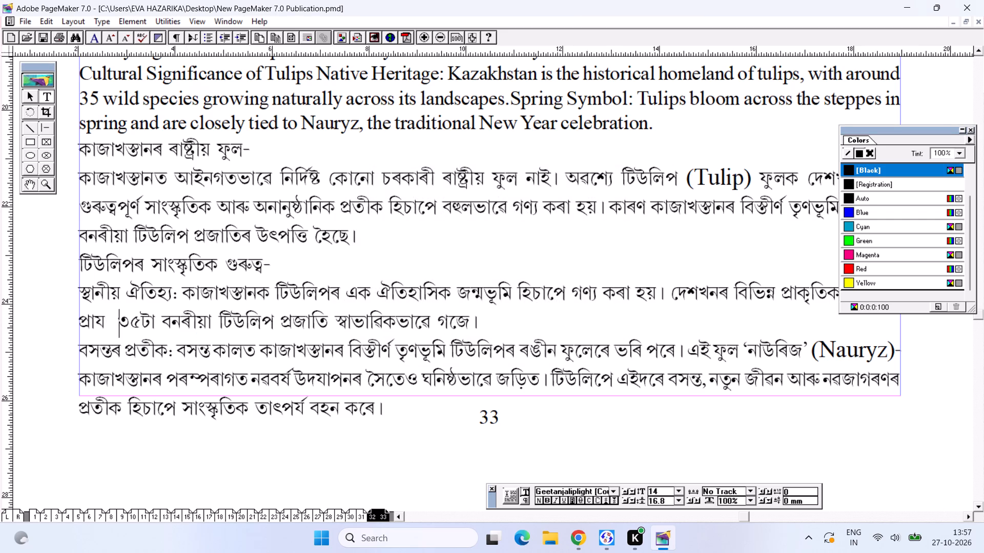
# Delete the Assamese heading line "কাজাখস্তানৰ ৰাষ্ট্ৰীয় ফুল-" below the Kazakhstan entry's English text, including its empty line.
pyautogui.keyDown('alt'); pyautogui.moveTo(370, 272); pyautogui.dragTo(323, 390); pyautogui.keyUp('alt')
pyautogui.keyDown('alt'); pyautogui.moveTo(351, 305); pyautogui.dragTo(350, 437); pyautogui.keyUp('alt')
pyautogui.keyDown('alt'); pyautogui.moveTo(362, 258); pyautogui.dragTo(361, 288); pyautogui.keyUp('alt')
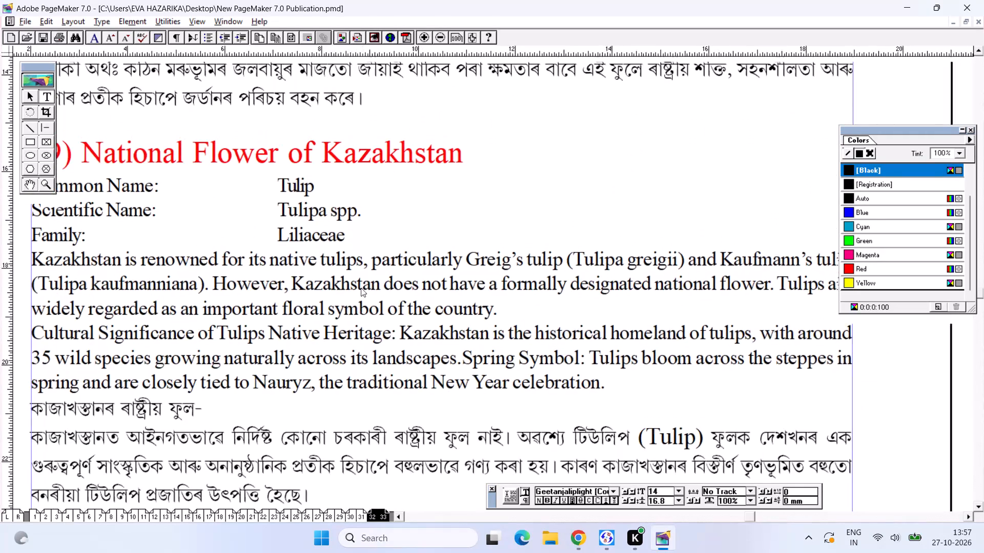
pyautogui.keyDown('alt'); pyautogui.moveTo(361, 288); pyautogui.dragTo(361, 287); pyautogui.keyUp('alt')
pyautogui.hotkey('ctrl', '0')
pyautogui.hotkey('ctrl', '2')
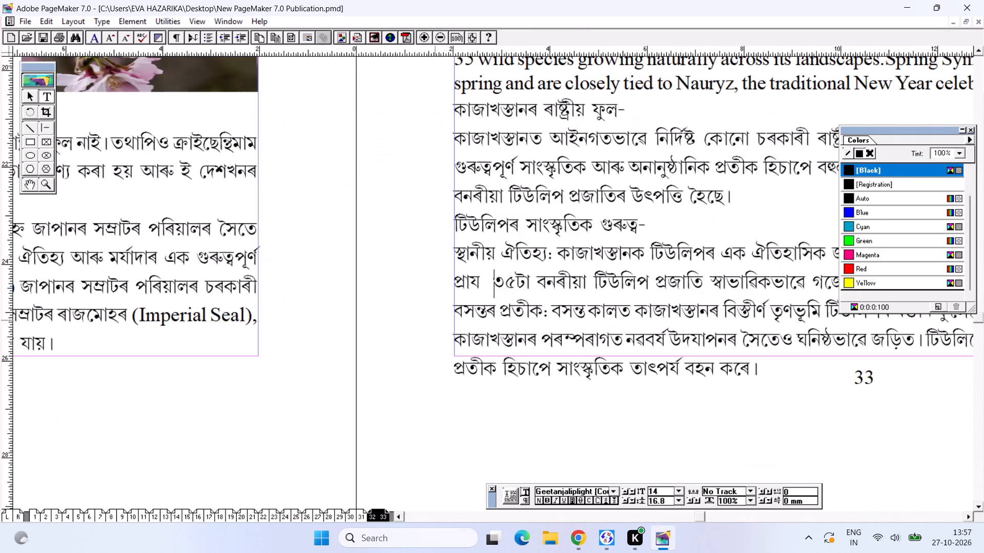
pyautogui.keyDown('alt'); pyautogui.moveTo(571, 273); pyautogui.dragTo(67, 300); pyautogui.keyUp('alt')
pyautogui.keyDown('alt'); pyautogui.moveTo(163, 209); pyautogui.dragTo(387, 284); pyautogui.keyUp('alt')
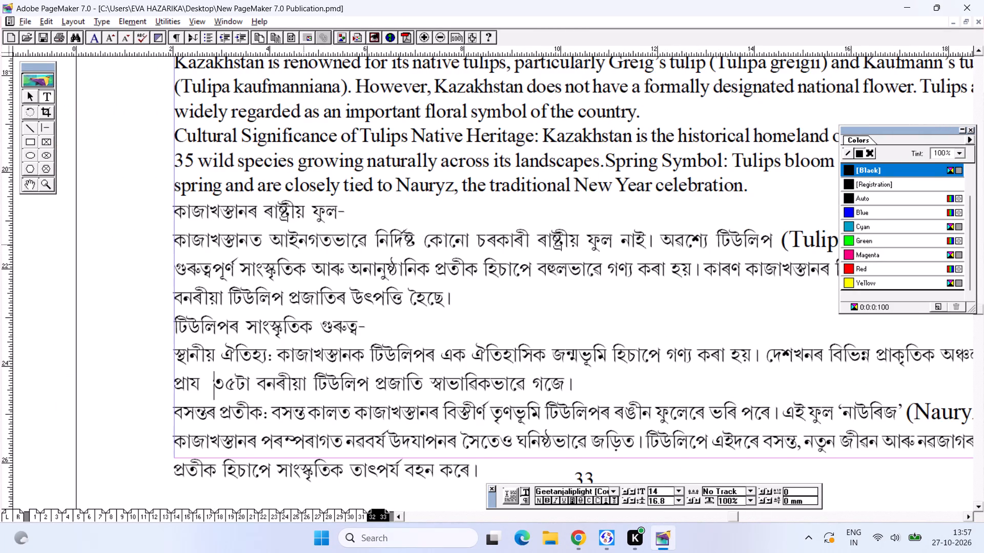
pyautogui.moveTo(345, 210); pyautogui.dragTo(103, 206)
pyautogui.press('BackSpace')
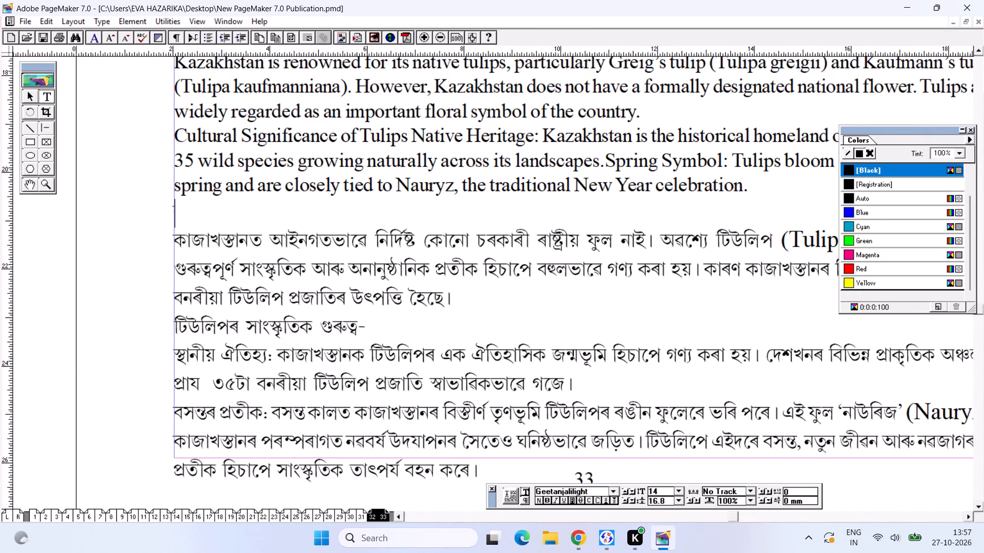
pyautogui.press('BackSpace')
# Delete the Assamese subheading line "টিউলিপৰ সাংস্কৃতিক গুৰুত্ব-" together with its empty line.
pyautogui.moveTo(399, 306); pyautogui.dragTo(119, 302)
pyautogui.press('BackSpace')
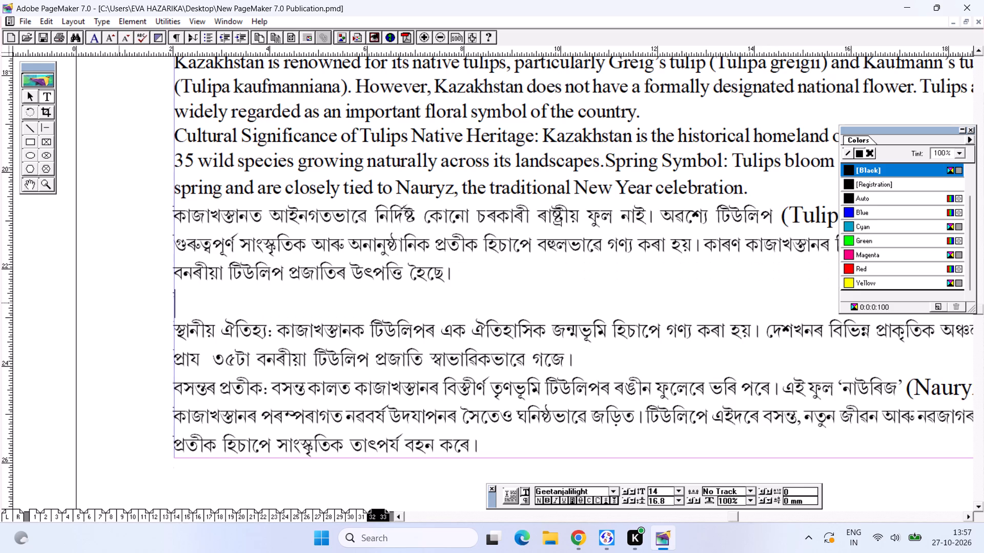
pyautogui.press('BackSpace')
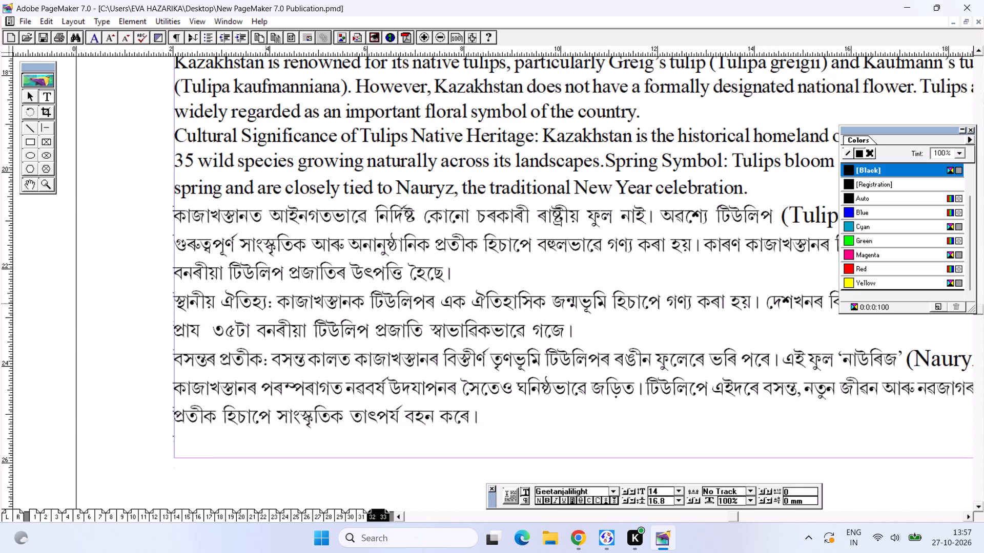
# Remove the labels "স্থানীয় ঐতিহ্য:" and "বসন্তৰ প্ৰতীক:" from the start of the last two Assamese paragraphs.
pyautogui.moveTo(269, 306); pyautogui.dragTo(177, 302)
pyautogui.press('BackSpace')
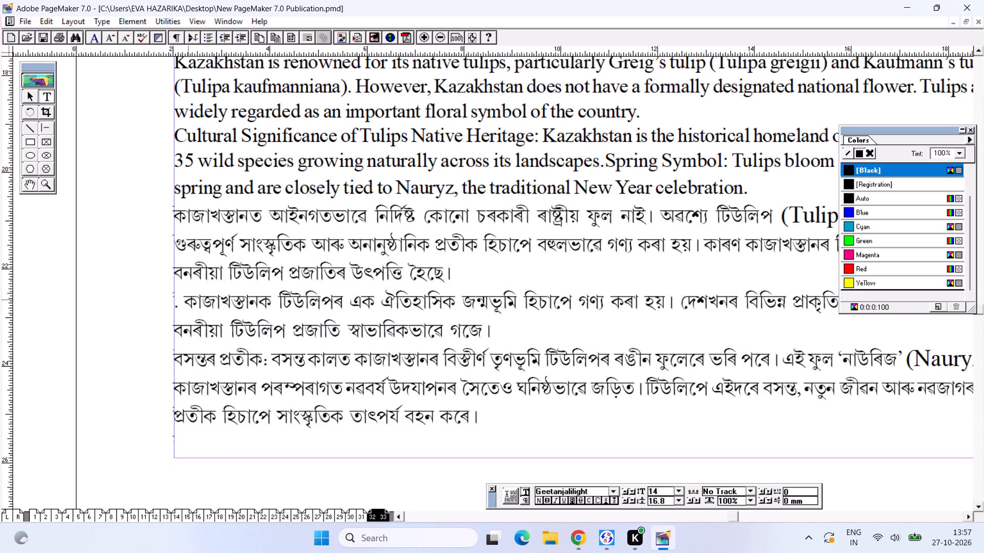
pyautogui.click(176, 300)
pyautogui.click(180, 300)
pyautogui.moveTo(269, 360); pyautogui.dragTo(175, 352)
pyautogui.press('BackSpace')
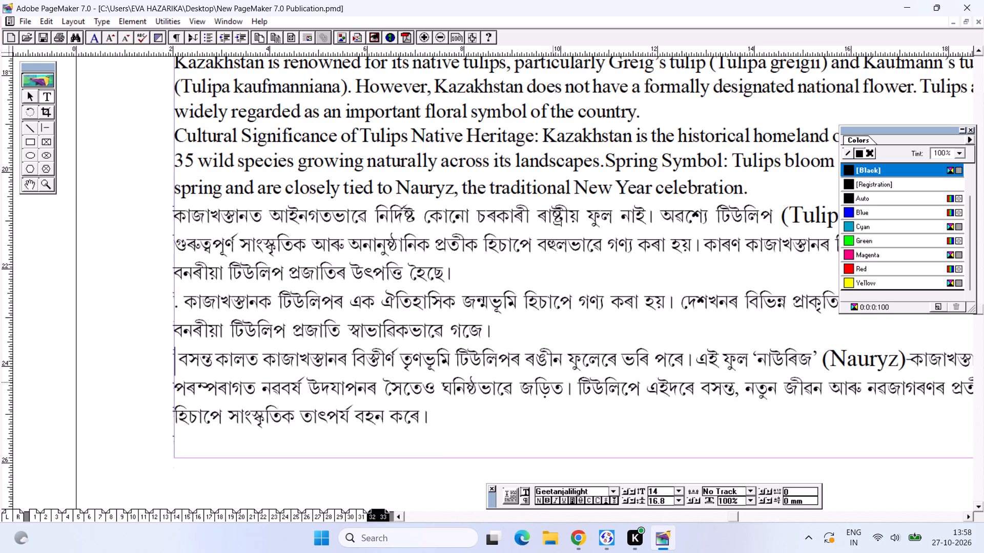
# Delete the label "Spring Symbol:" from the Kazakhstan entry's English paragraph on cultural significance, and save the publication.
pyautogui.keyDown('alt'); pyautogui.moveTo(553, 227); pyautogui.dragTo(398, 420); pyautogui.keyUp('alt')
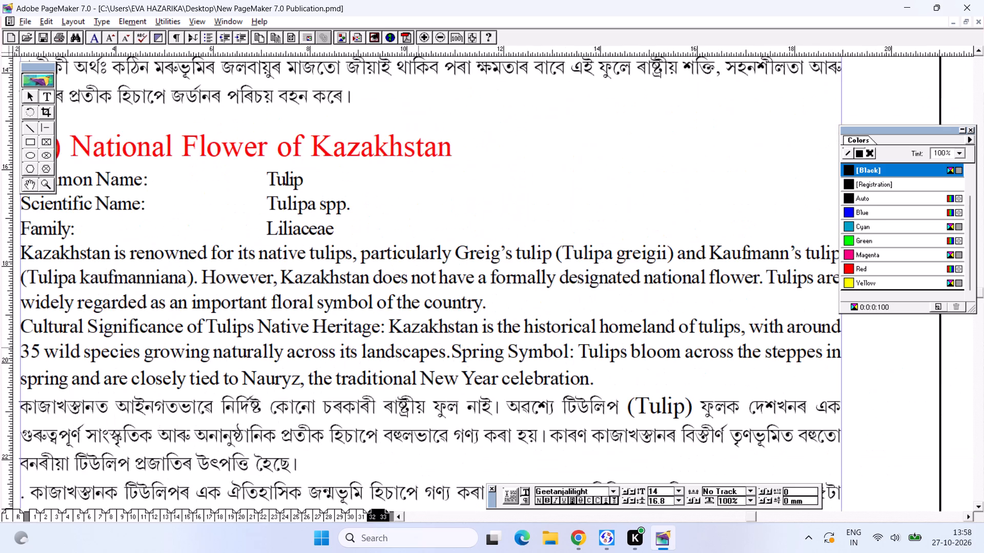
pyautogui.keyDown('alt'); pyautogui.moveTo(430, 335); pyautogui.dragTo(451, 298); pyautogui.keyUp('alt')
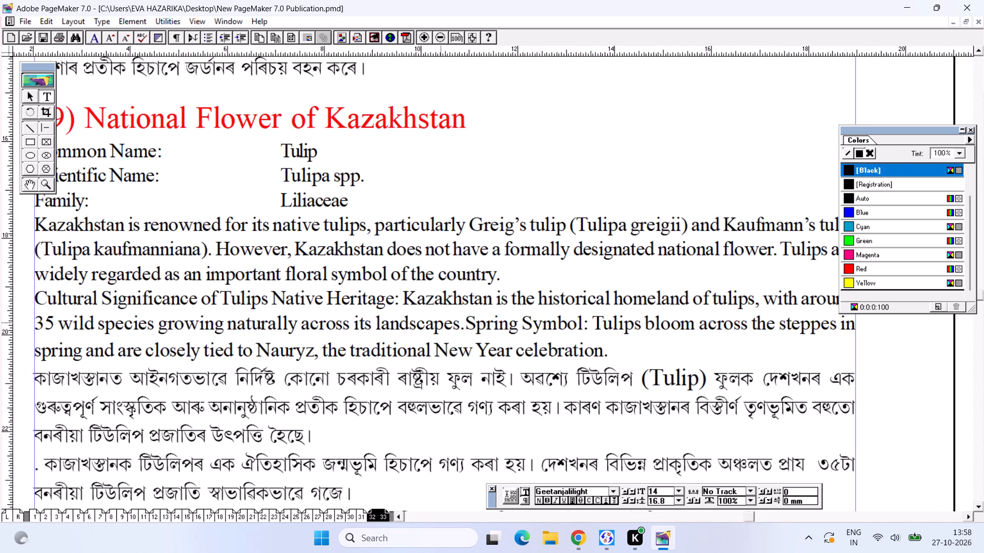
pyautogui.moveTo(466, 325); pyautogui.dragTo(590, 327)
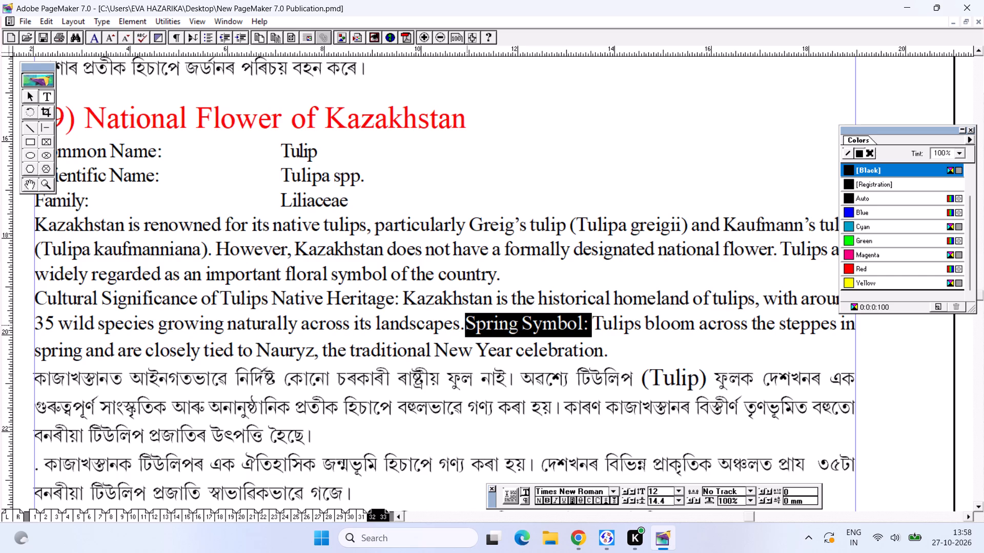
pyautogui.press('BackSpace')
pyautogui.hotkey('ctrl', 's')
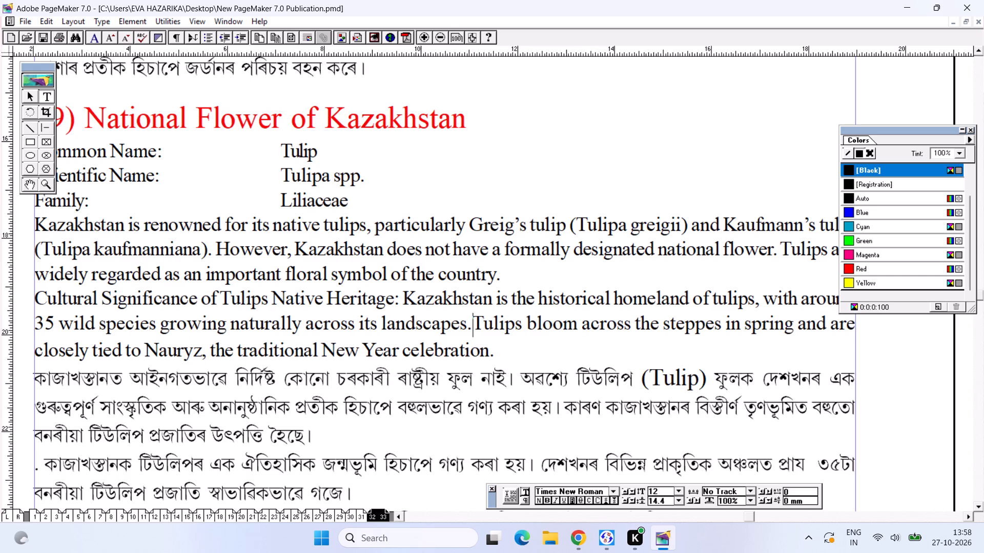
pyautogui.keyDown('alt'); pyautogui.moveTo(433, 276); pyautogui.dragTo(440, 339); pyautogui.keyUp('alt')
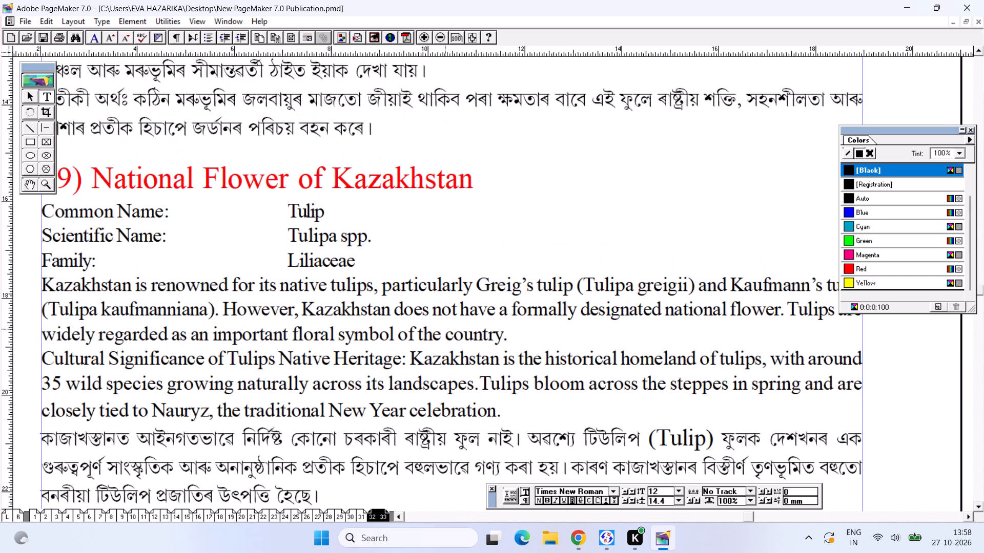
pyautogui.hotkey('ctrl', '0')
pyautogui.hotkey('ctrl', 's')
pyautogui.hotkey('ctrl', 's')
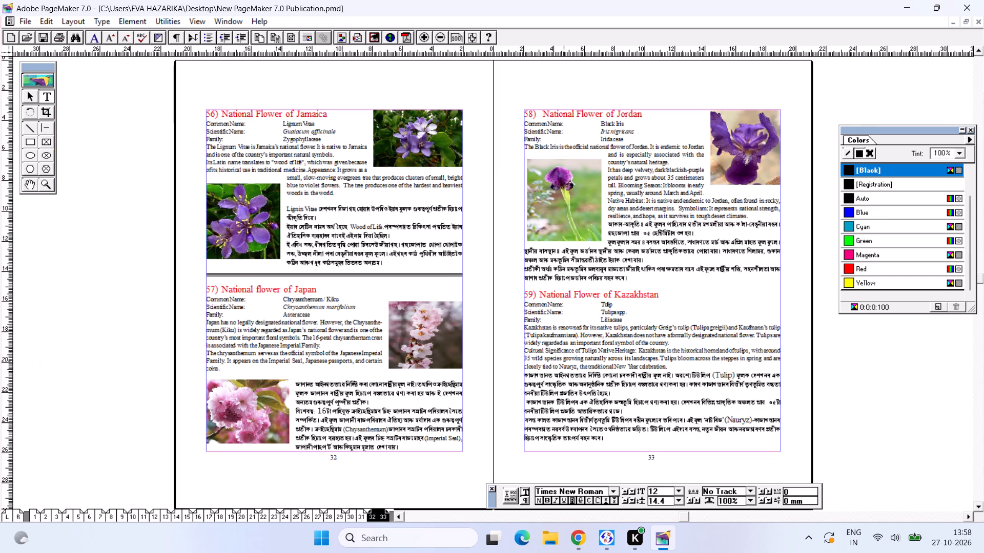
# Move the Kazakhstan text block slightly down so its lower edge meets the bottom margin of page 33.
pyautogui.click(31, 96)
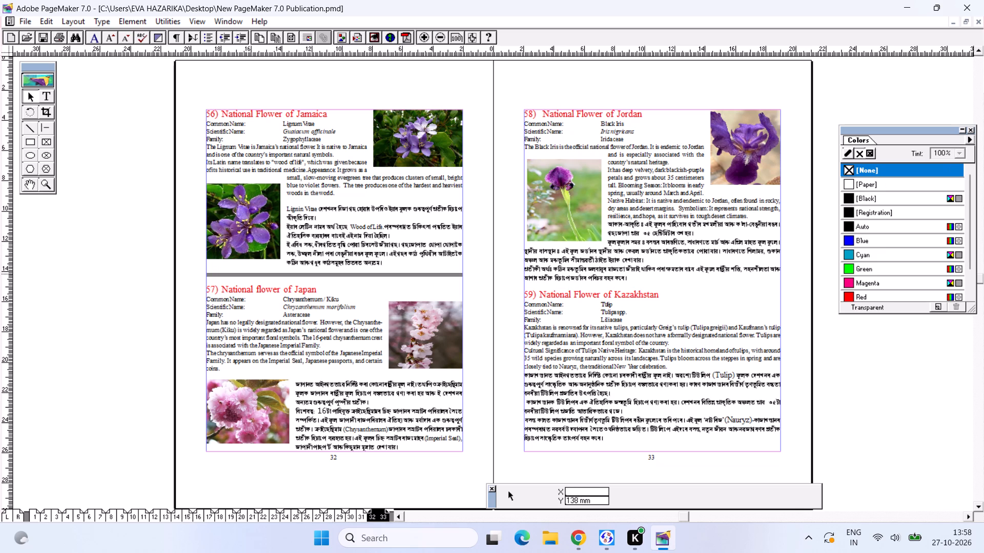
pyautogui.moveTo(611, 335); pyautogui.dragTo(611, 341)
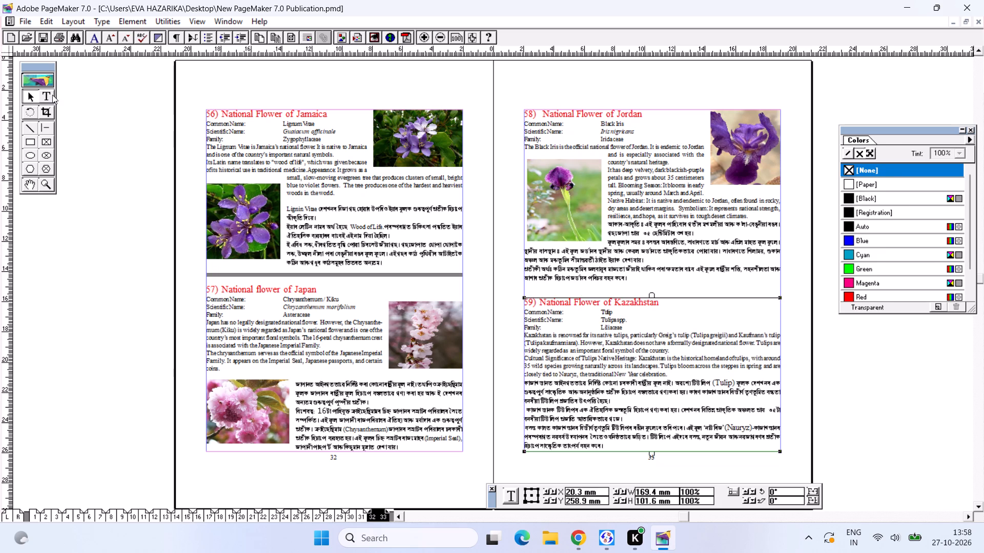
pyautogui.click(52, 95)
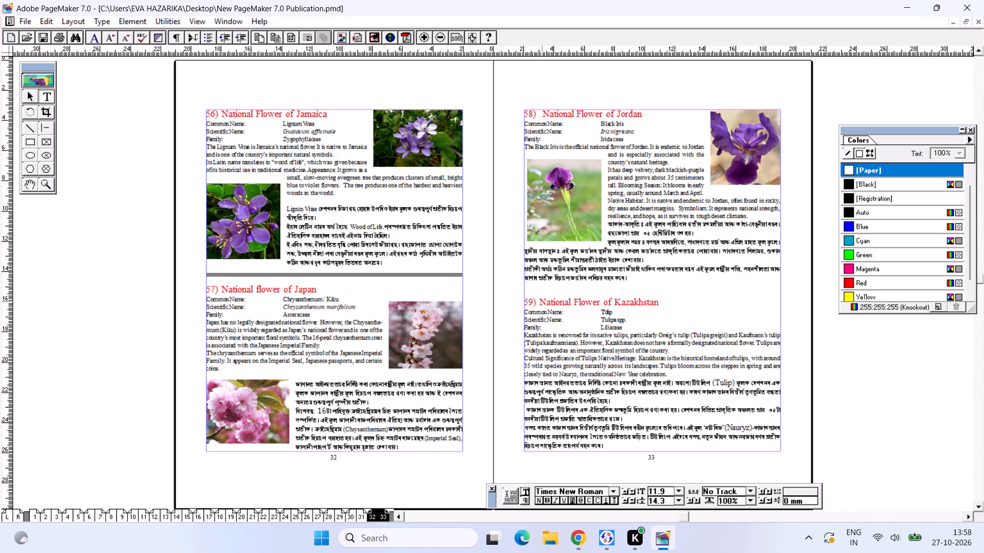
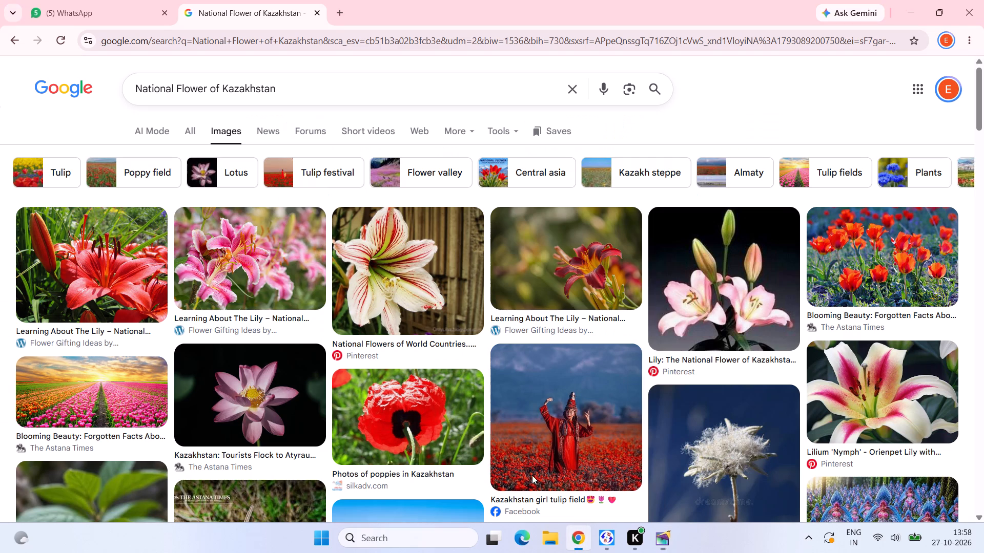
# Refine the image search to "National Flower of Kazakhstan tulip".
pyautogui.click(341, 93)
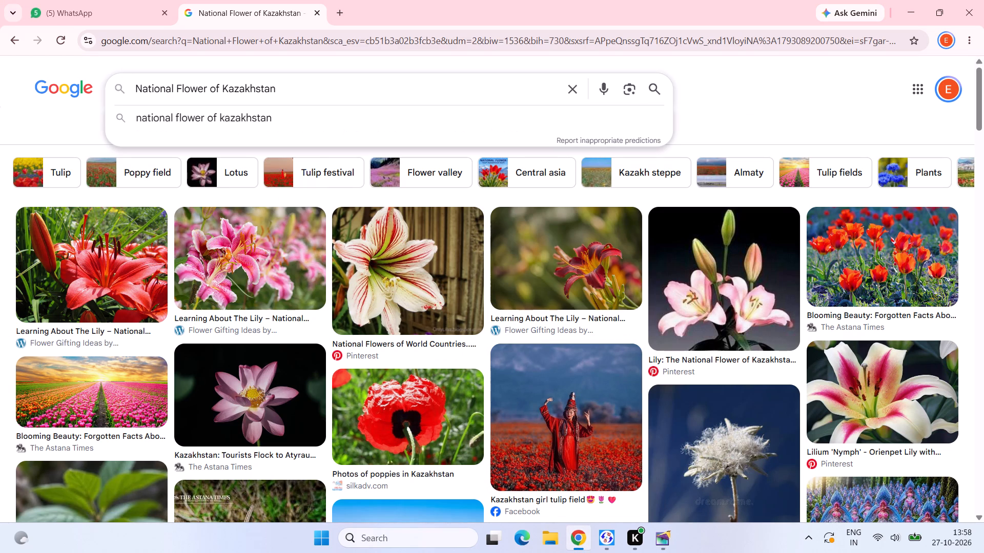
pyautogui.press('space')
pyautogui.write('tiulip')
pyautogui.press('Return')
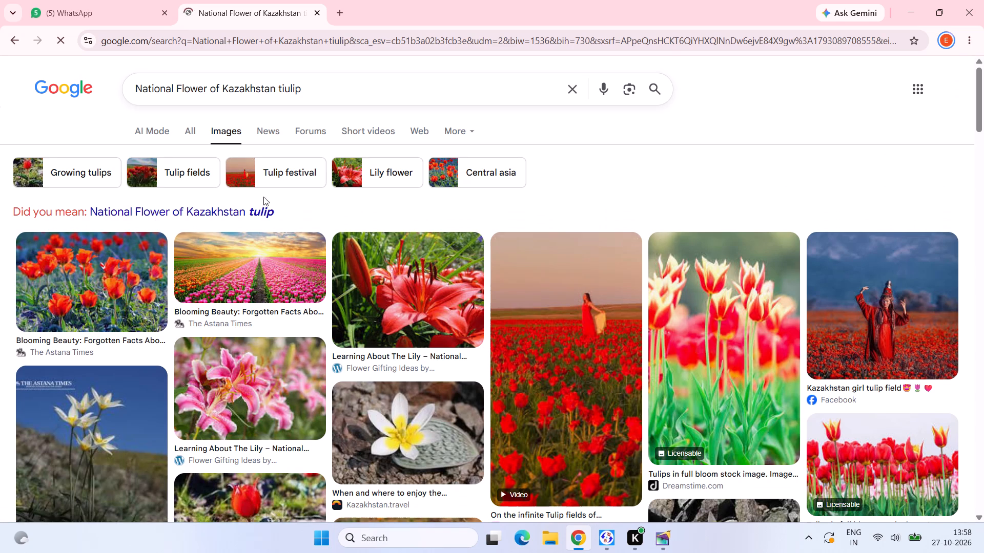
pyautogui.click(261, 211)
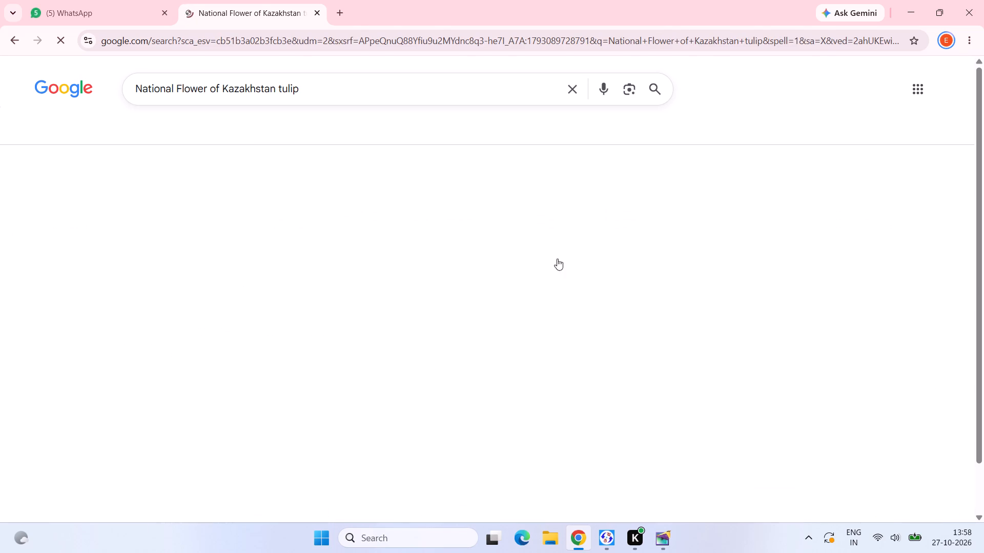
# Browse the image results for a tulip photo suitable for the Kazakhstan entry.
pyautogui.scroll(-2, 452, 306)
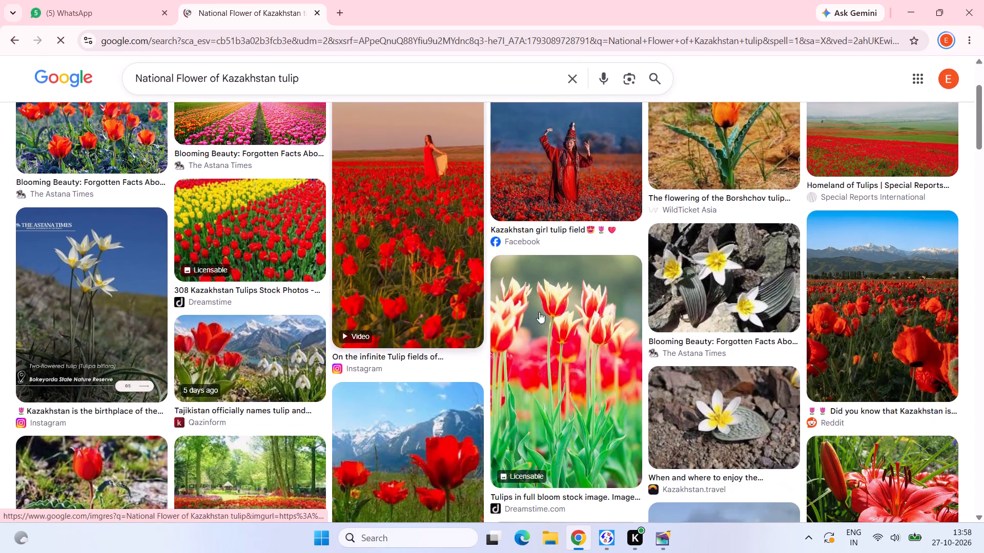
pyautogui.scroll(-3, 559, 314)
pyautogui.scroll(-2, 311, 301)
pyautogui.scroll(-1, 539, 298)
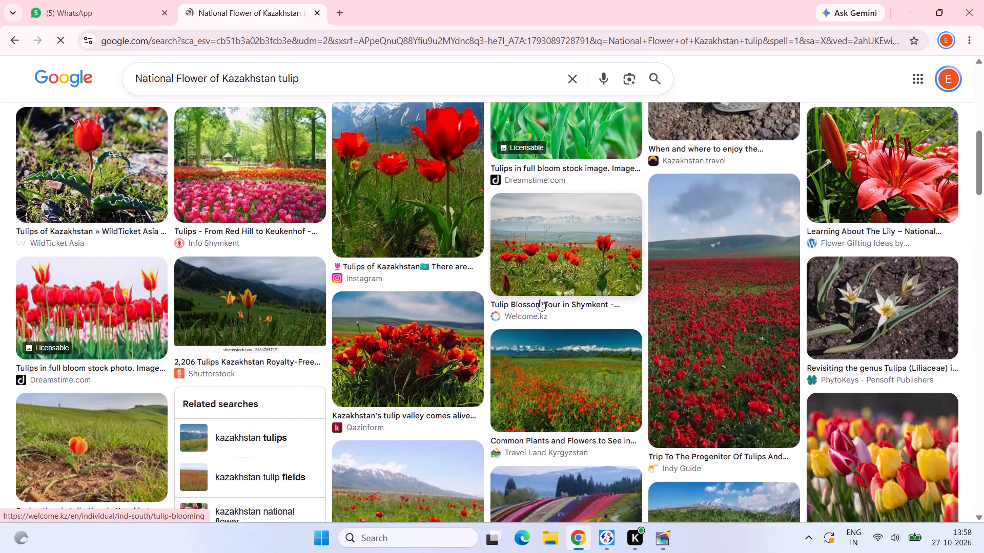
pyautogui.scroll(-1, 540, 300)
pyautogui.scroll(-2, 722, 334)
pyautogui.scroll(-3, 443, 300)
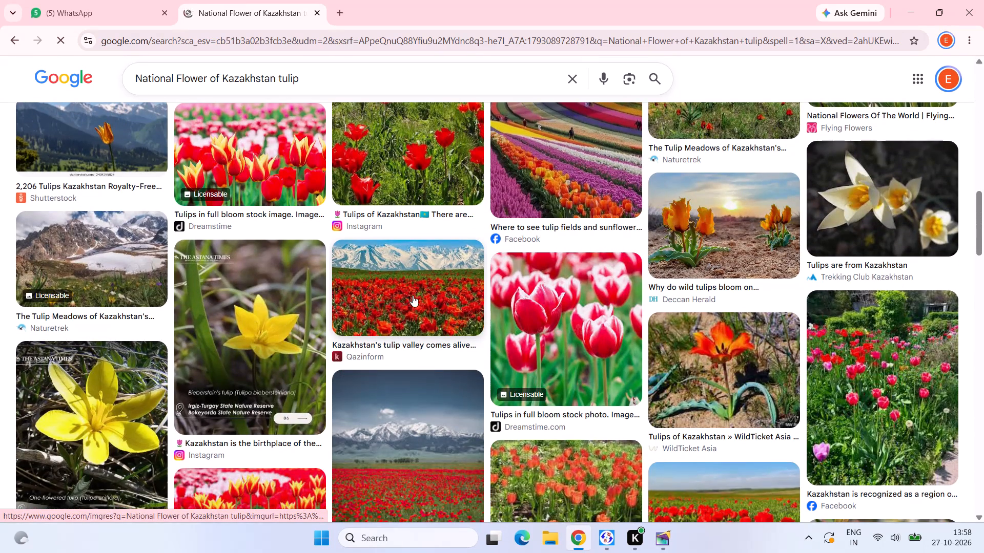
pyautogui.scroll(-1, 338, 292)
pyautogui.scroll(6, 930, 336)
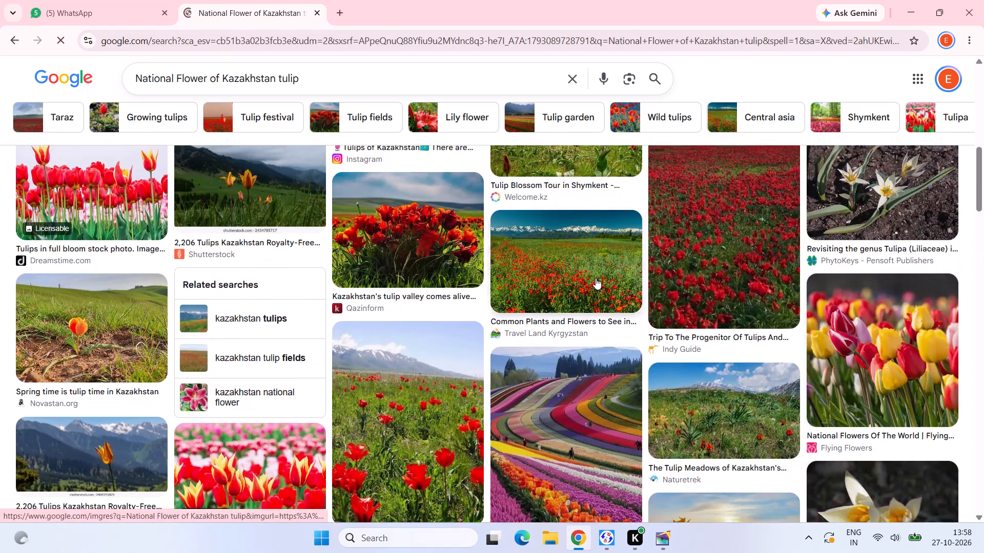
pyautogui.scroll(5, 596, 278)
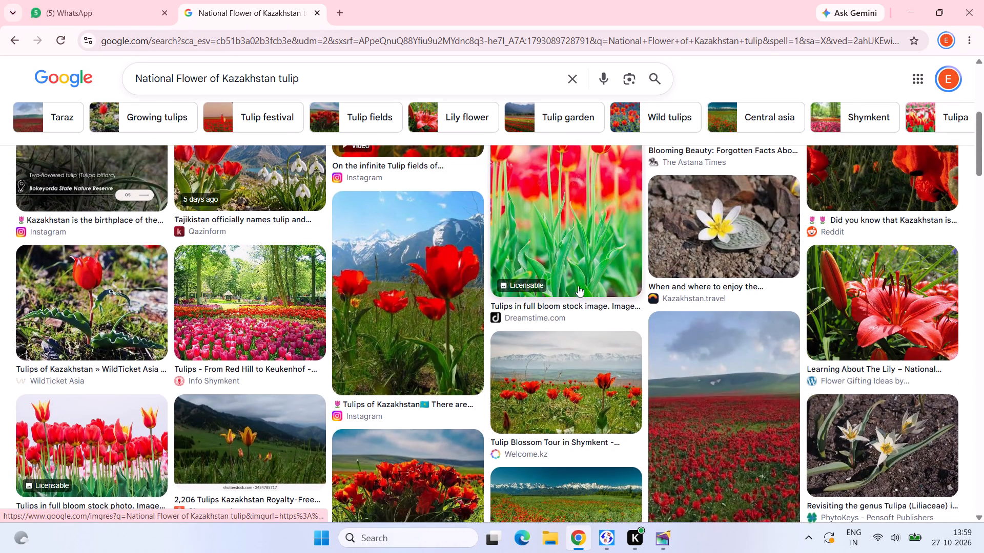
pyautogui.scroll(2, 578, 286)
# Follow the related images from the Dreamstime tulip results to the Bulbs.co.uk "Tulip Ballerina" picture and copy that image.
pyautogui.click(563, 313)
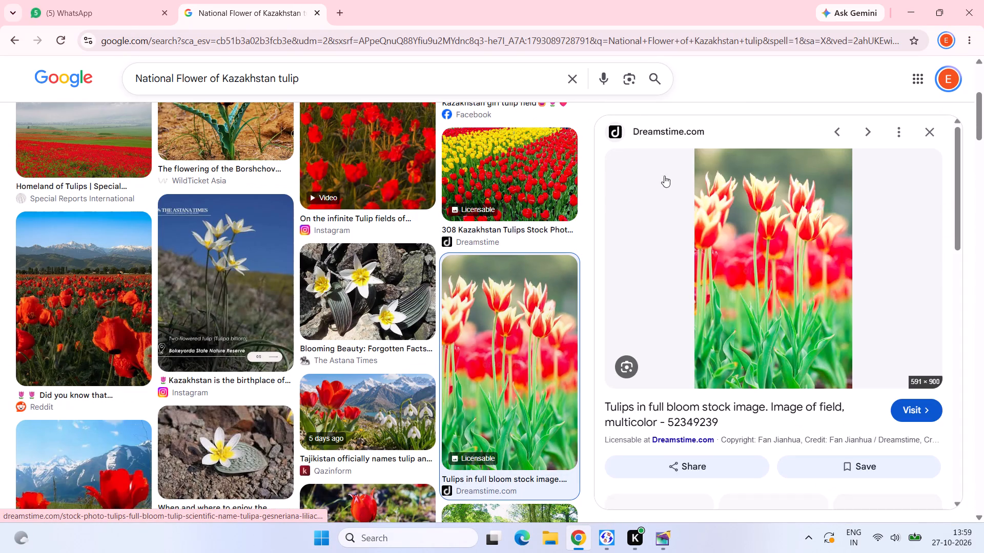
pyautogui.scroll(-2, 723, 279)
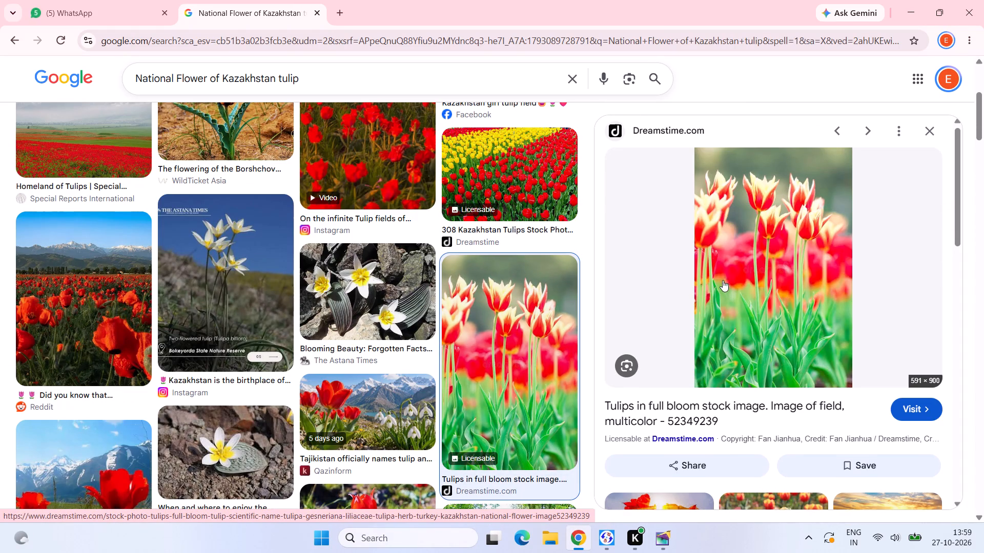
pyautogui.scroll(-3, 723, 280)
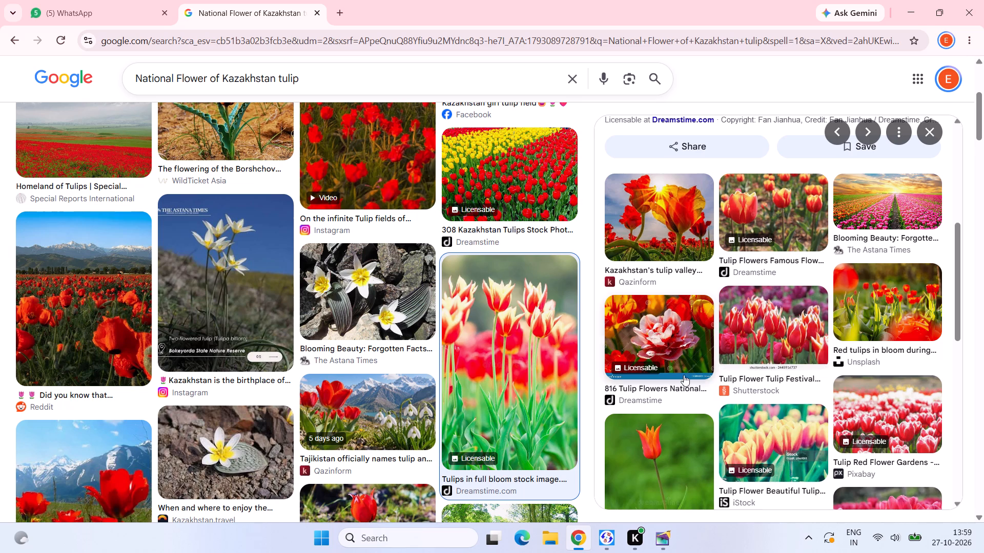
pyautogui.click(657, 460)
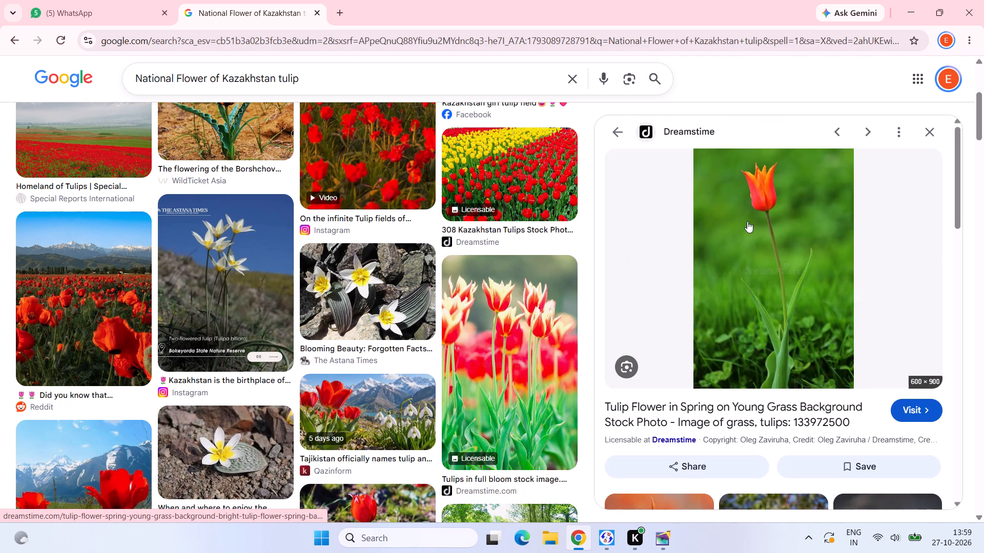
pyautogui.scroll(-4, 832, 315)
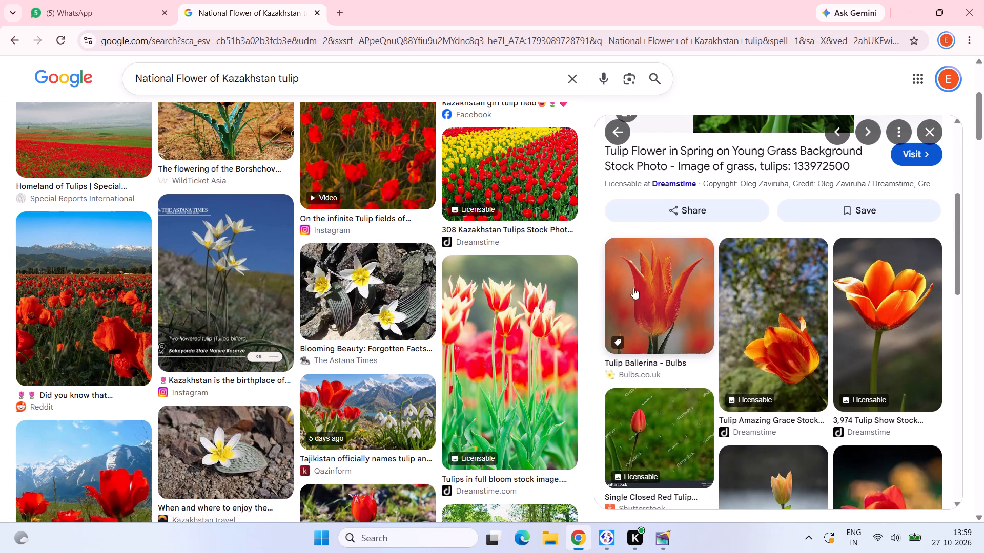
pyautogui.click(658, 286)
pyautogui.rightClick(704, 214)
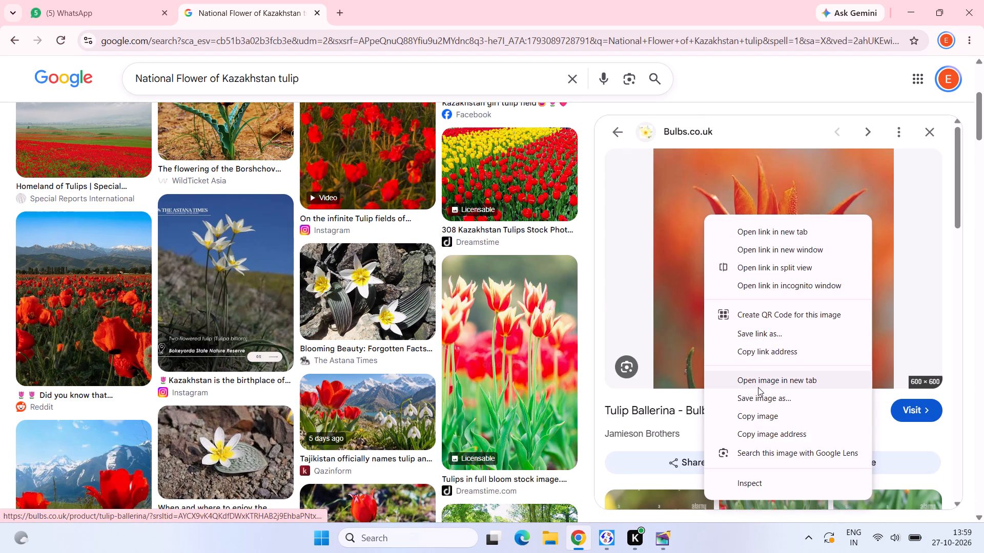
pyautogui.click(759, 412)
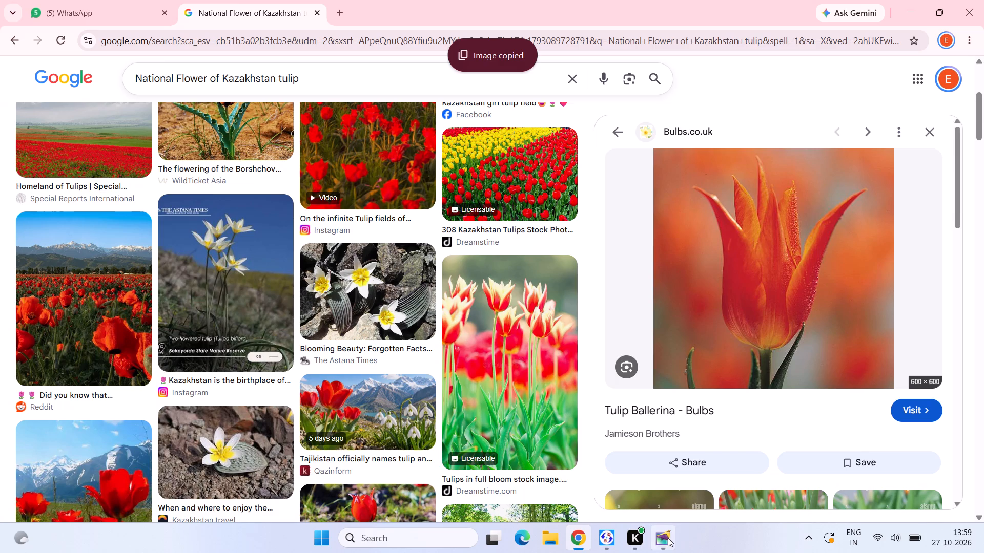
# In PageMaker, paste the tulip image, shrink it to about 46 by 49 mm and place it at the Kazakhstan entry's upper right.
pyautogui.click(660, 537)
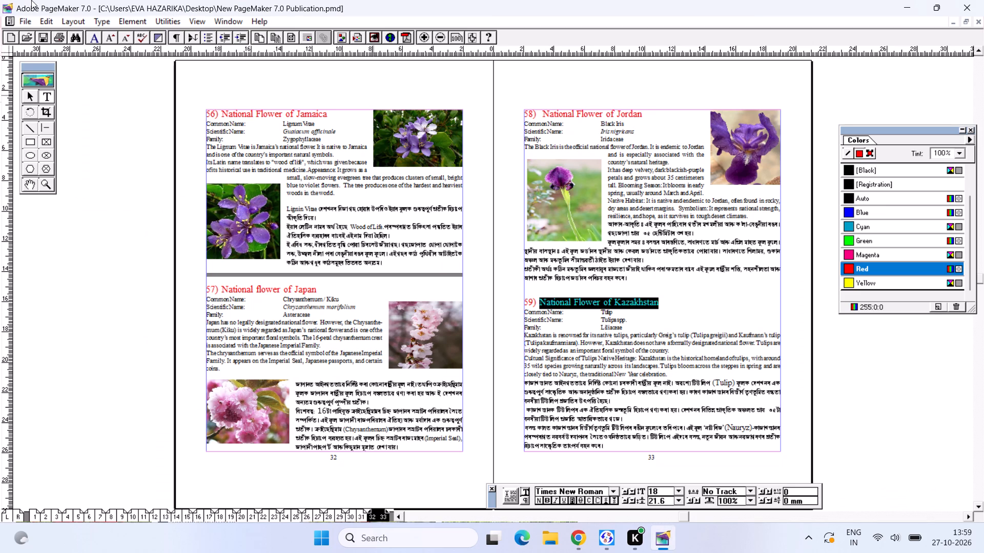
pyautogui.click(37, 94)
pyautogui.hotkey('ctrl', 'v')
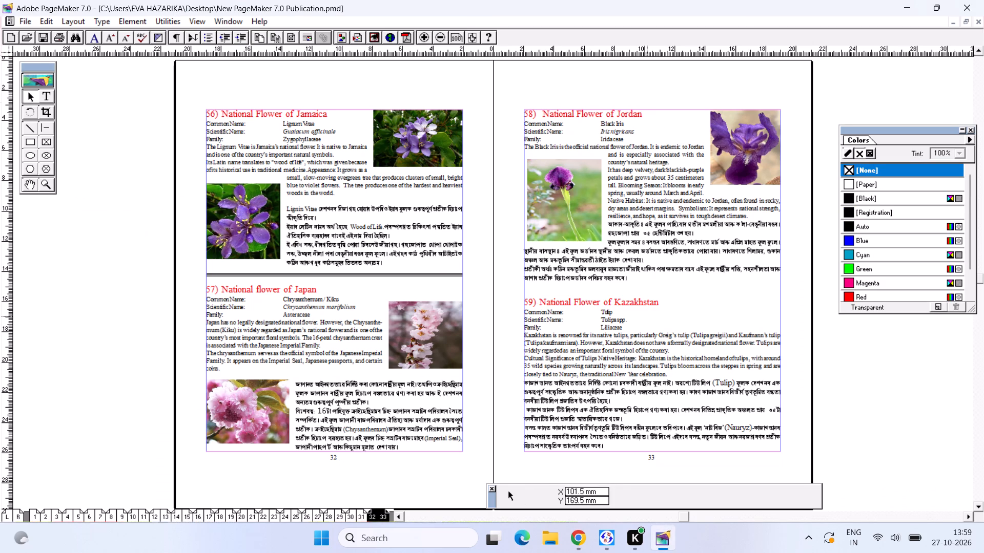
pyautogui.moveTo(387, 178); pyautogui.dragTo(493, 260)
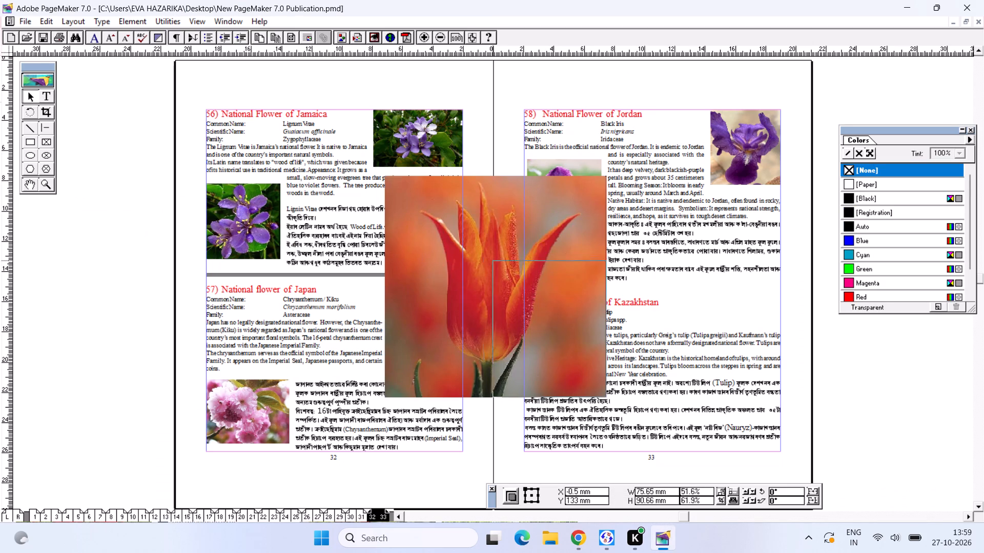
pyautogui.moveTo(493, 260); pyautogui.dragTo(538, 324)
pyautogui.moveTo(579, 345); pyautogui.dragTo(745, 310)
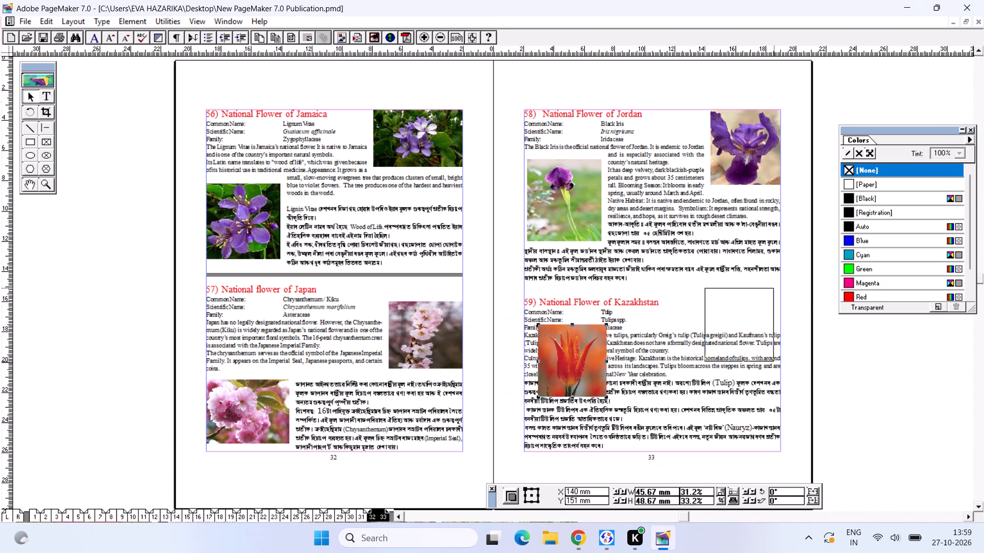
pyautogui.moveTo(745, 310); pyautogui.dragTo(752, 308)
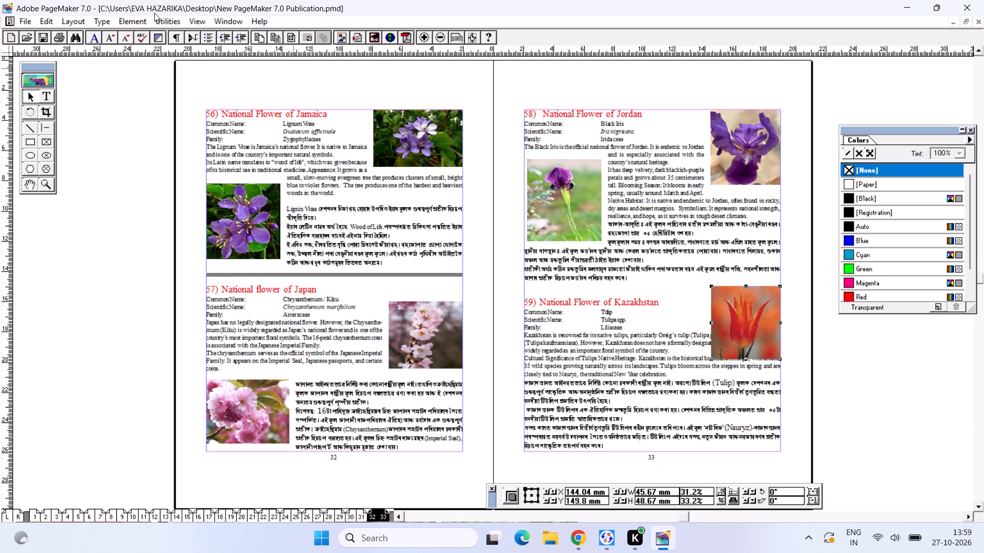
# Apply text wrap to the tulip picture so the Kazakhstan text flows around it.
pyautogui.click(157, 17)
pyautogui.click(162, 132)
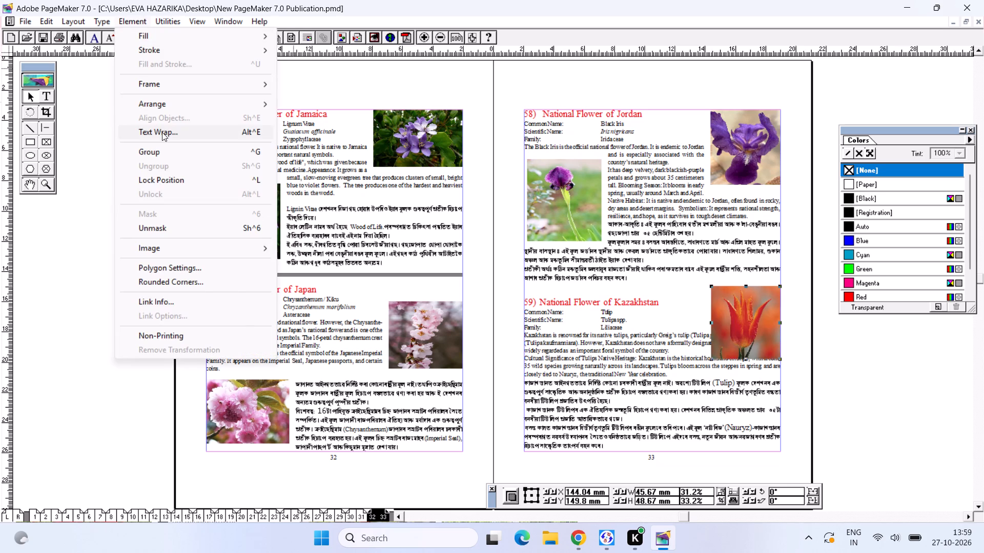
pyautogui.click(464, 190)
pyautogui.click(546, 185)
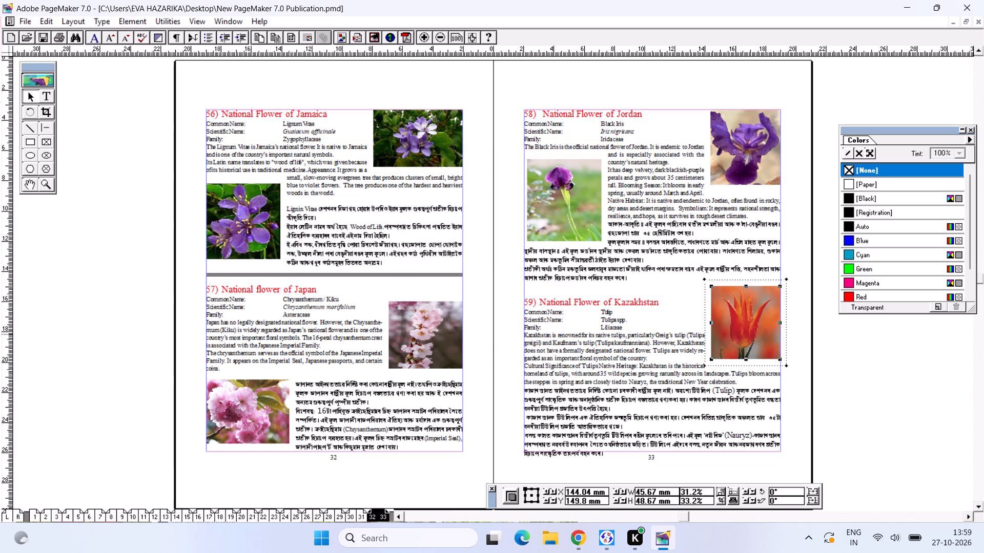
# Lower the tulip picture slightly and reduce it to about 41 by 44.5 mm against the right margin of page 33.
pyautogui.moveTo(743, 319); pyautogui.dragTo(740, 325)
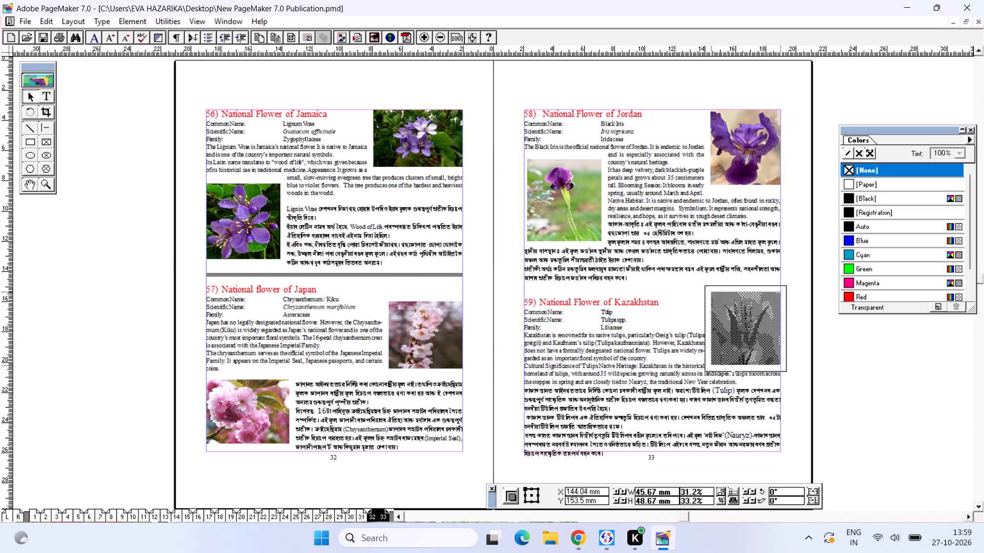
pyautogui.moveTo(740, 325); pyautogui.dragTo(741, 325)
pyautogui.moveTo(713, 367); pyautogui.dragTo(718, 358)
pyautogui.click(766, 325)
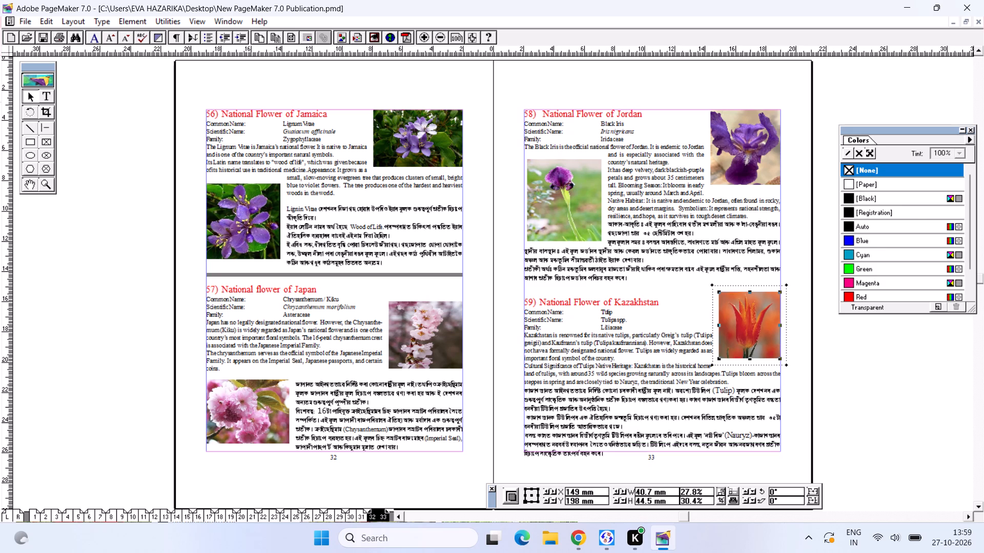
# Shrink the Jordan entry's lower-left iris picture to about 48 by 50 mm.
pyautogui.click(585, 206)
pyautogui.click(602, 238)
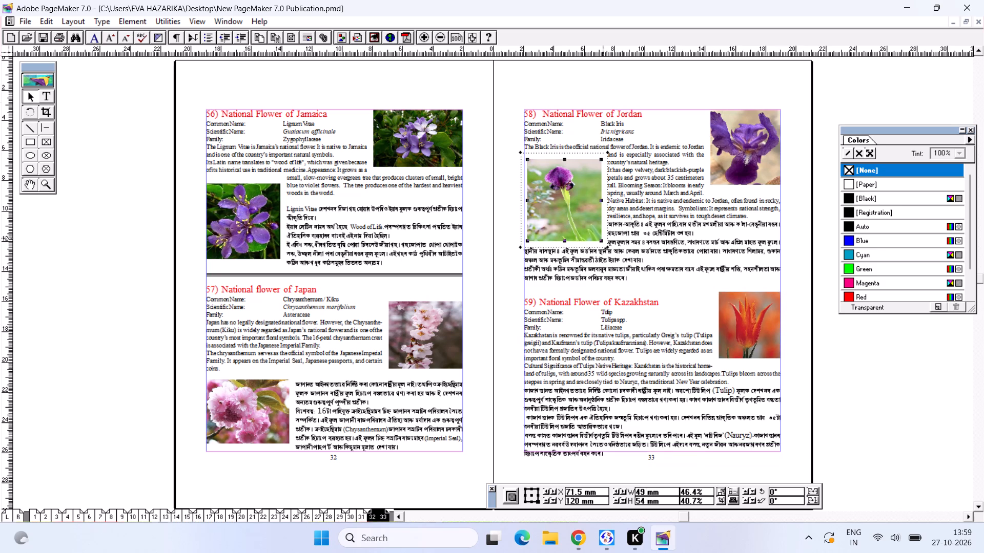
pyautogui.click(671, 237)
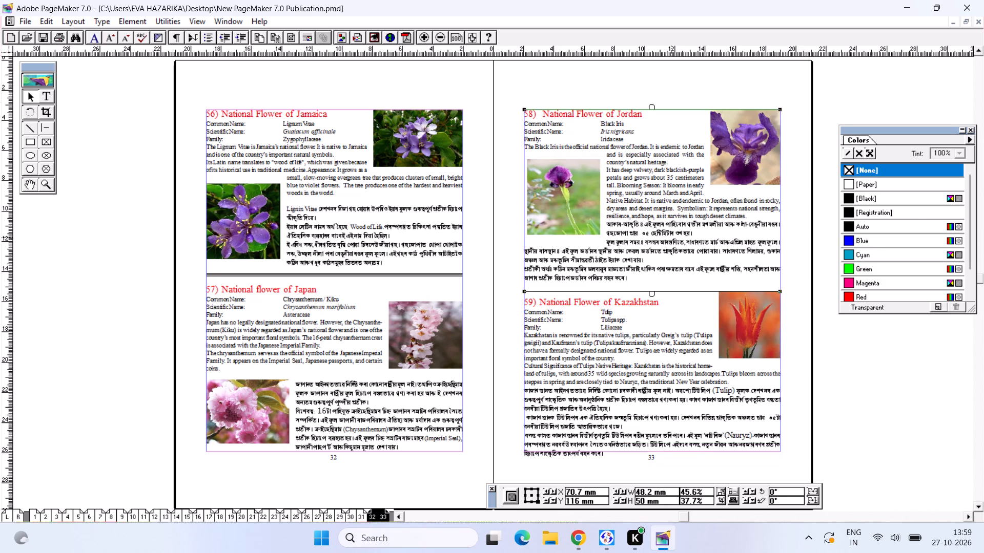
# Move the Kazakhstan text block up closer to the Jordan entry and realign the tulip picture beside its heading.
pyautogui.click(615, 351)
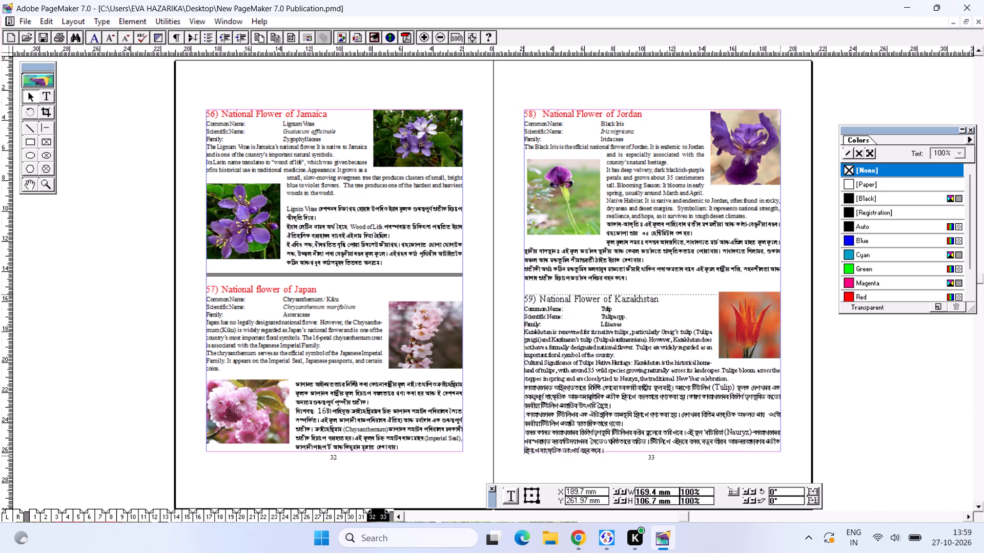
pyautogui.click(766, 330)
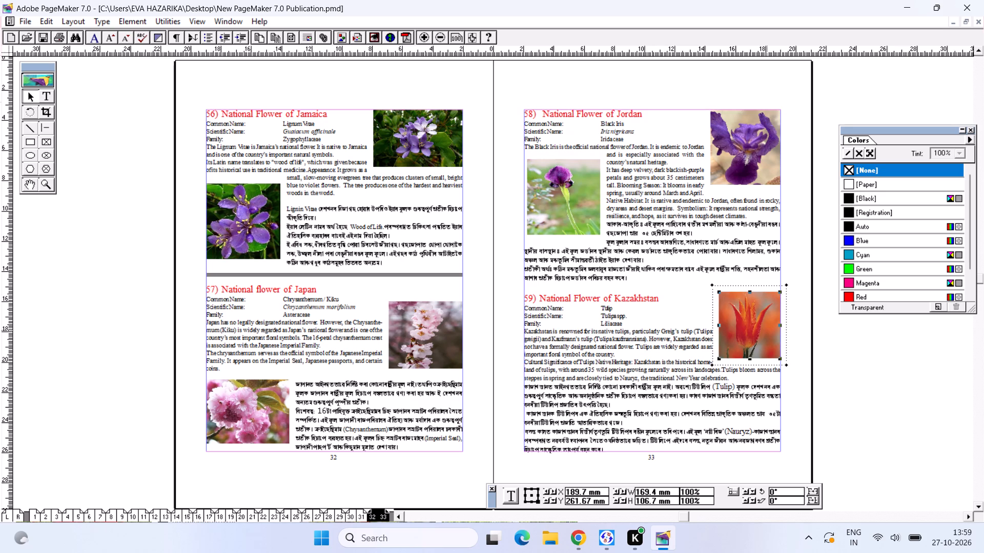
pyautogui.click(628, 359)
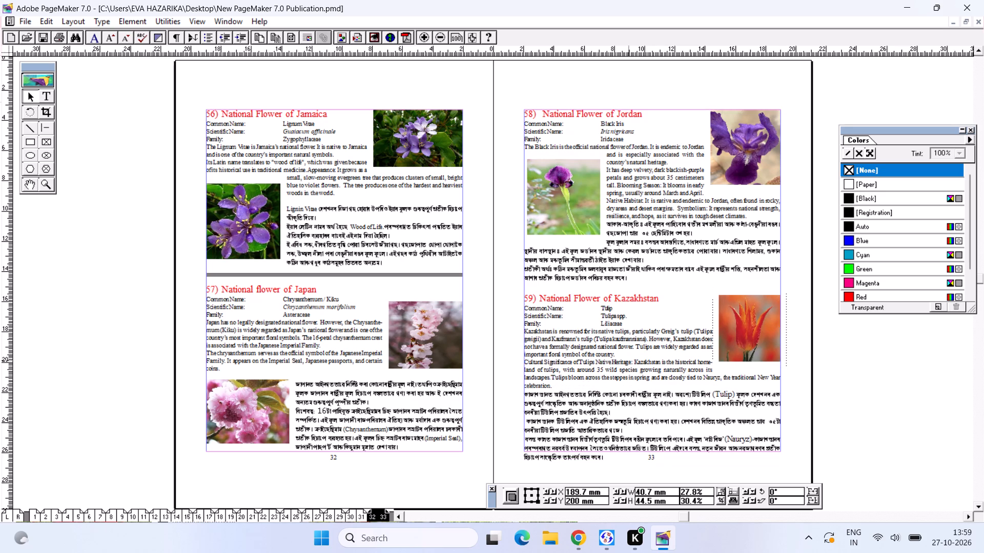
pyautogui.click(742, 338)
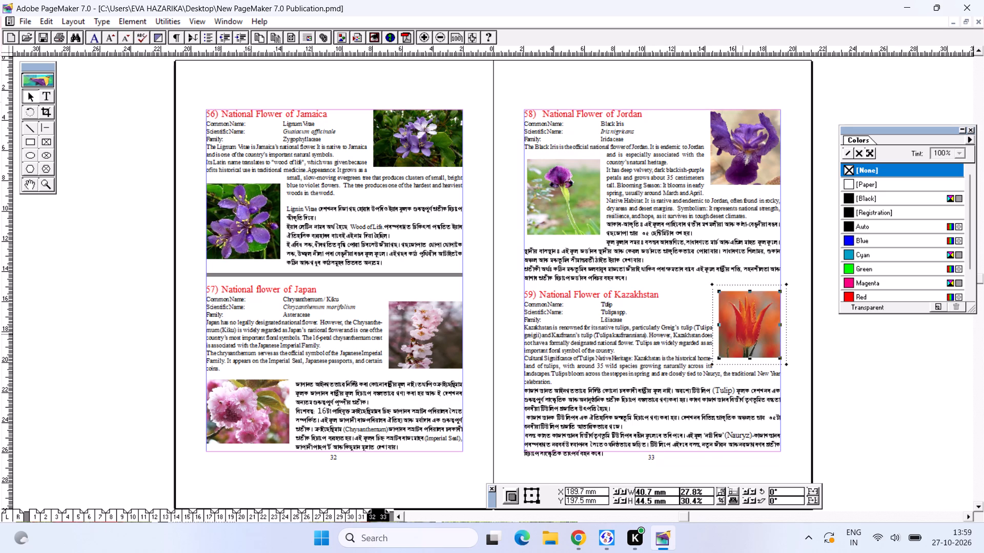
pyautogui.click(615, 348)
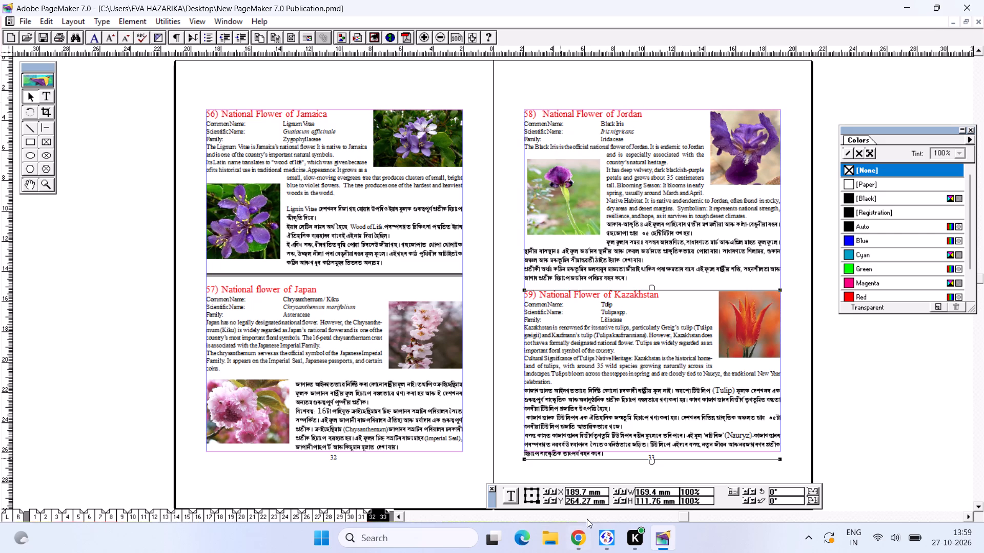
# Switch to Chrome and copy The Astana Times image of red tulips from the "Blooming Beauty" result.
pyautogui.click(576, 528)
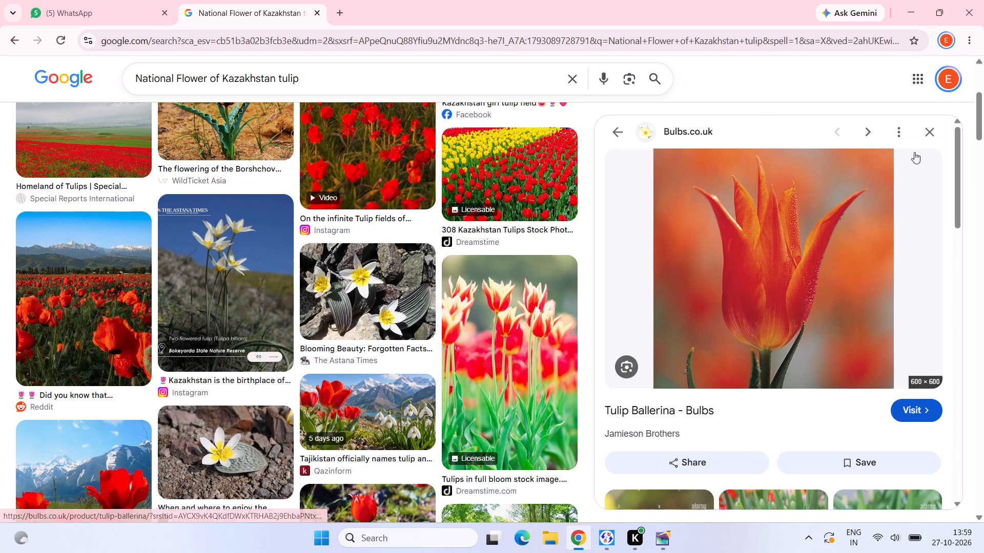
pyautogui.click(932, 135)
pyautogui.scroll(2, 799, 392)
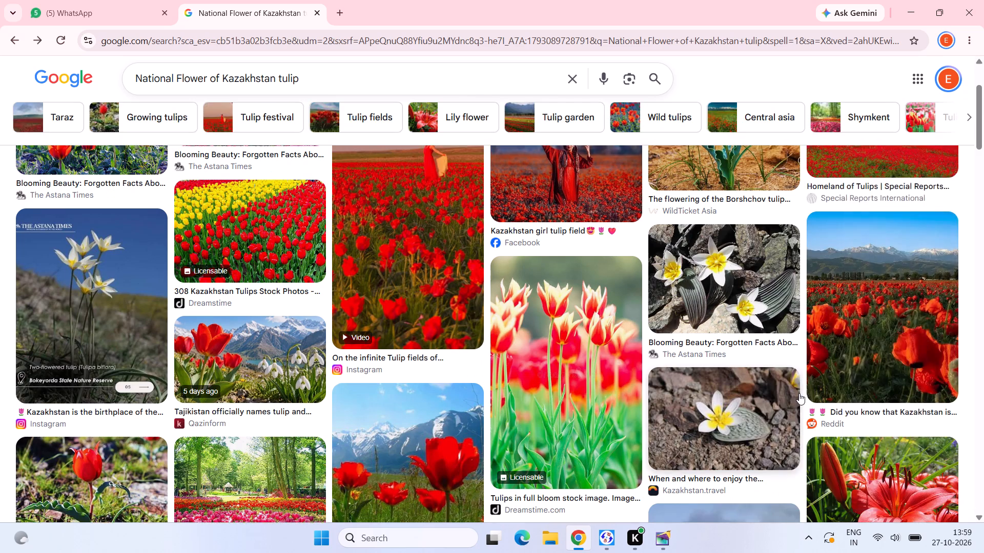
pyautogui.scroll(5, 799, 393)
pyautogui.click(120, 242)
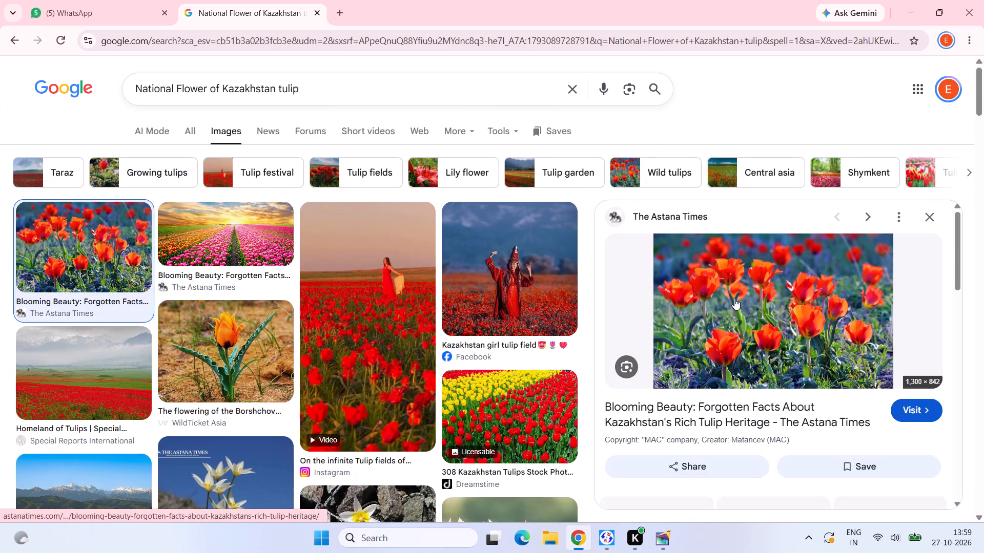
pyautogui.rightClick(737, 280)
pyautogui.click(778, 438)
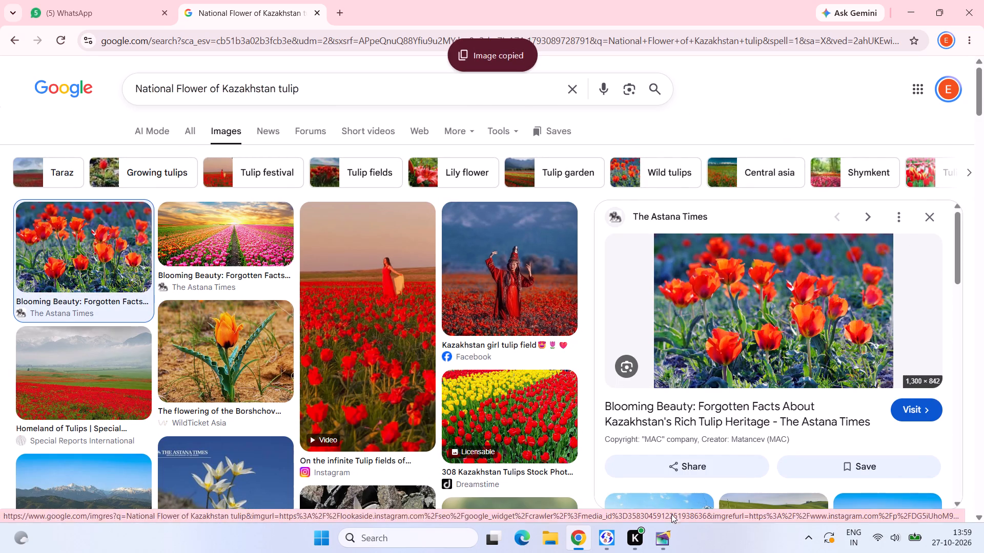
# Switch to PageMaker, paste the copied red tulips image, reduce it to about 59 by 46 mm and place it at page 33's left margin.
pyautogui.click(675, 542)
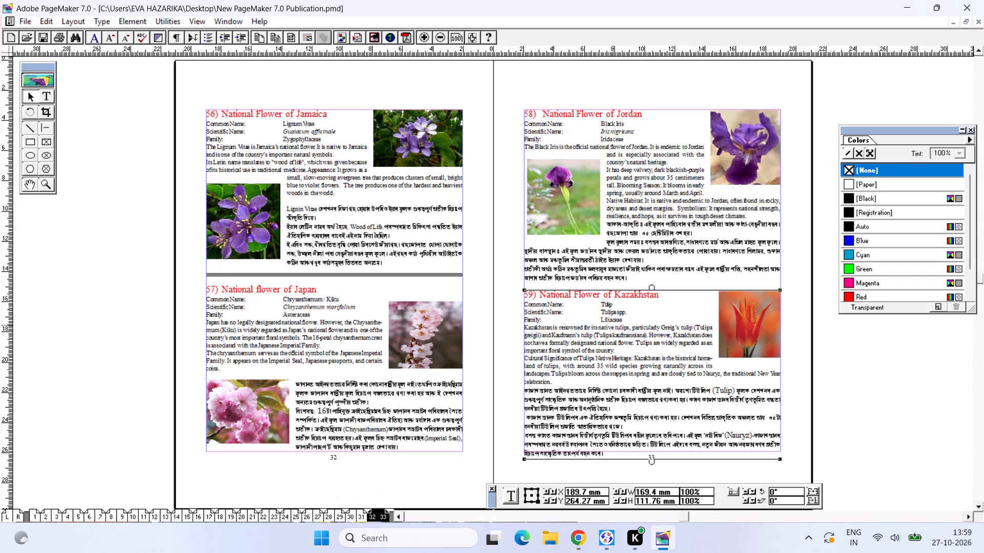
pyautogui.hotkey('ctrl', 'v')
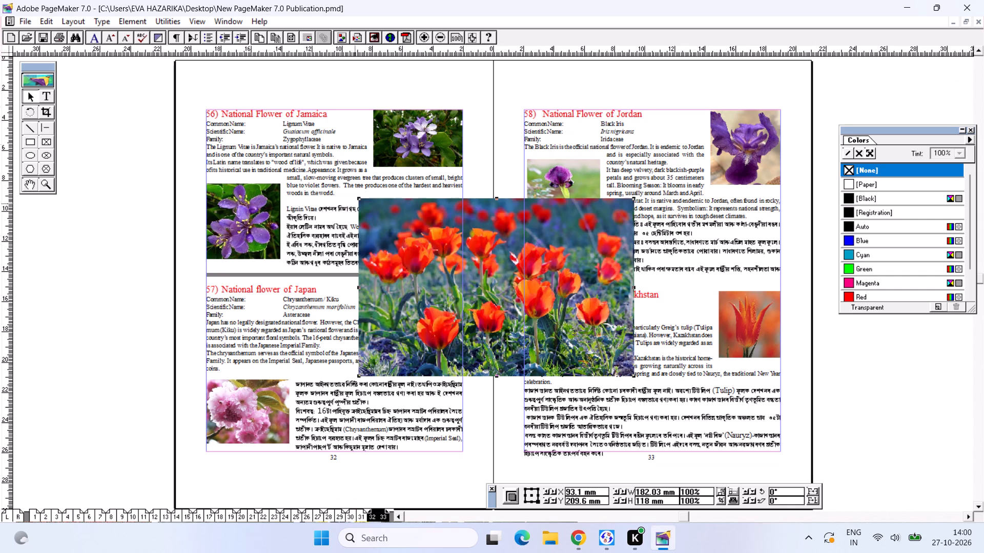
pyautogui.moveTo(359, 197); pyautogui.dragTo(544, 306)
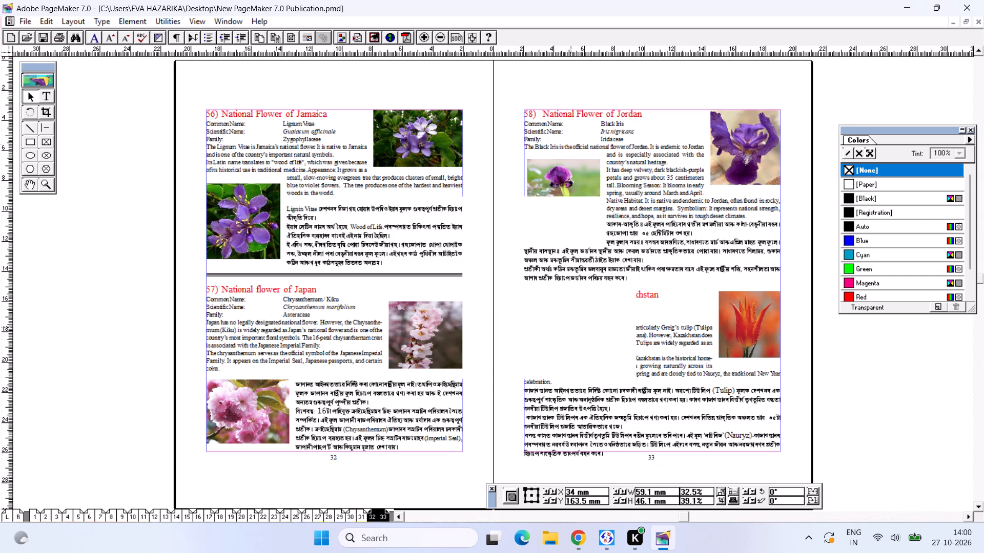
pyautogui.moveTo(579, 347); pyautogui.dragTo(561, 403)
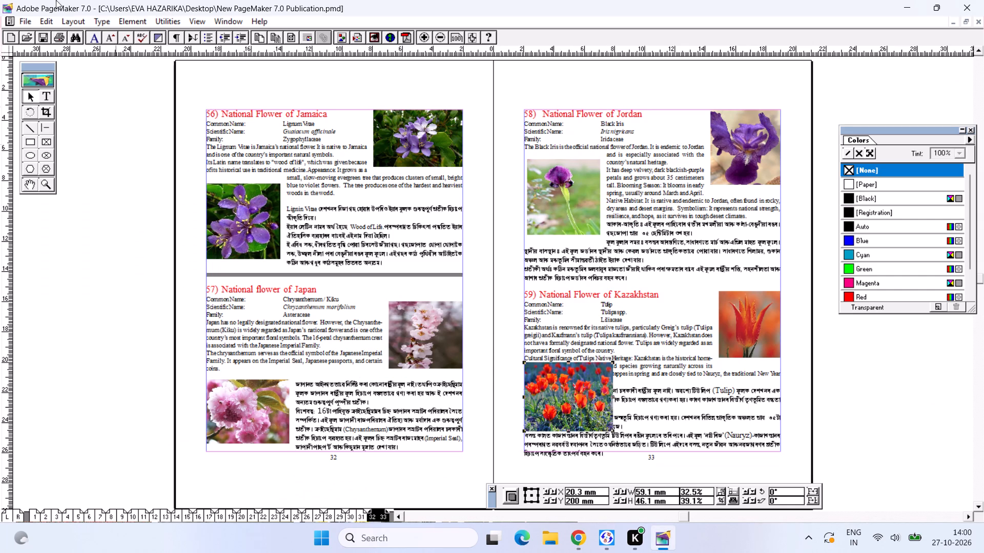
# Apply a rectangular text wrap to the pasted tulip field picture so the Kazakhstan text flows around it.
pyautogui.click(128, 12)
pyautogui.click(126, 20)
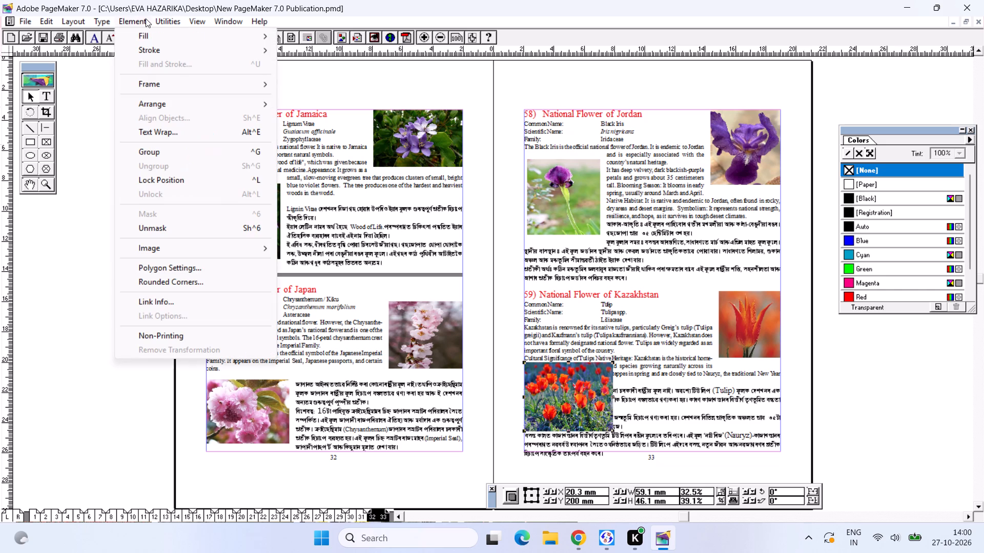
pyautogui.click(163, 136)
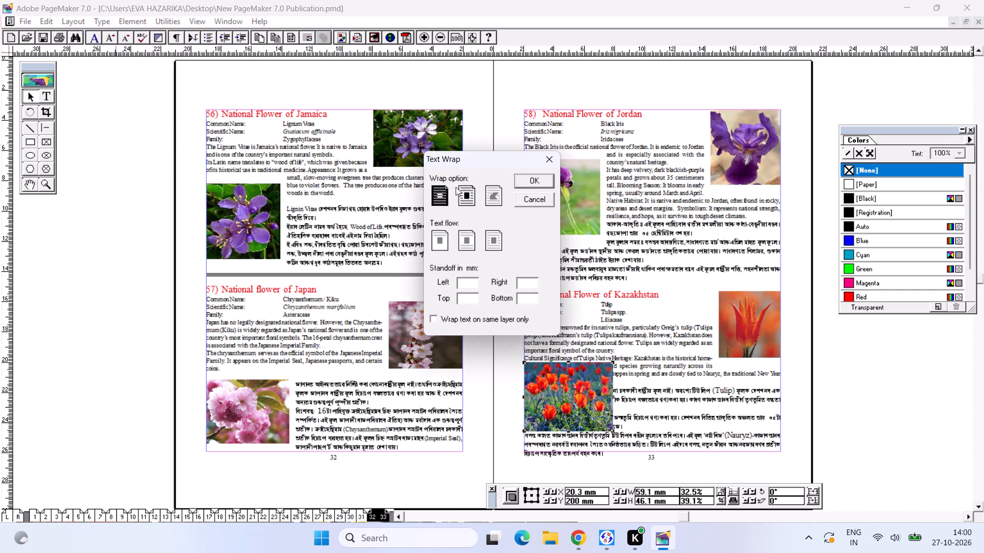
pyautogui.click(458, 188)
pyautogui.click(548, 176)
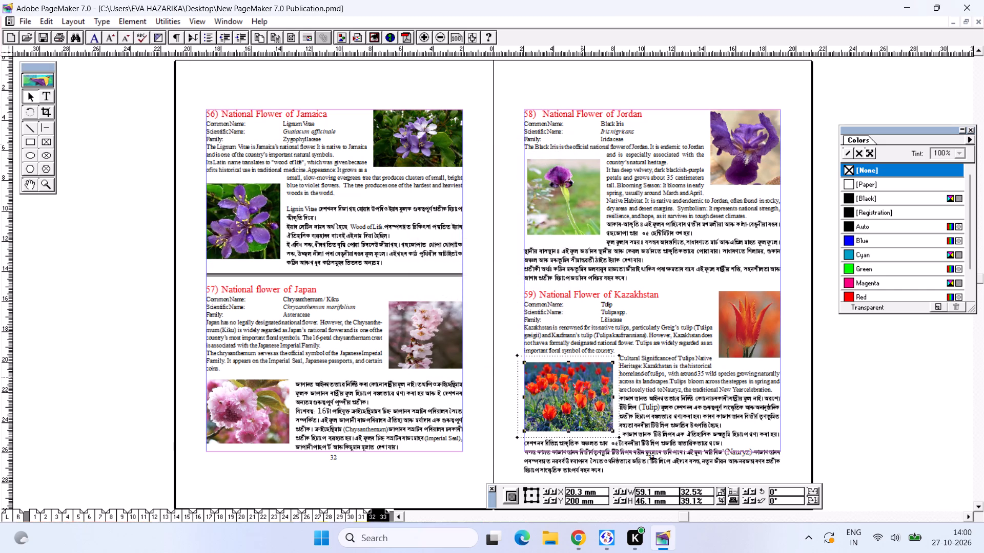
# Nudge the tulip field picture up slightly and reduce it to about 59 by 42.5 mm.
pyautogui.moveTo(586, 376); pyautogui.dragTo(589, 371)
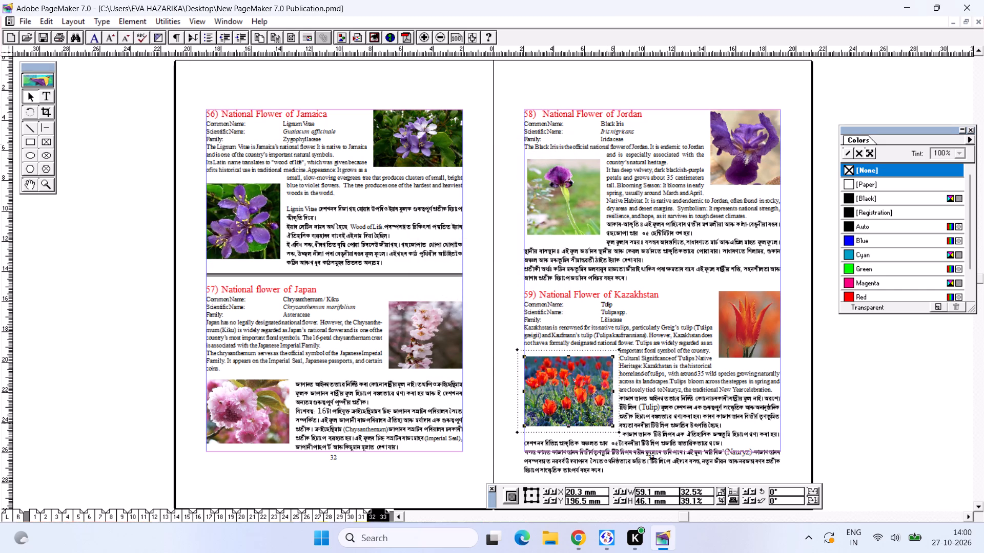
pyautogui.moveTo(614, 426); pyautogui.dragTo(612, 416)
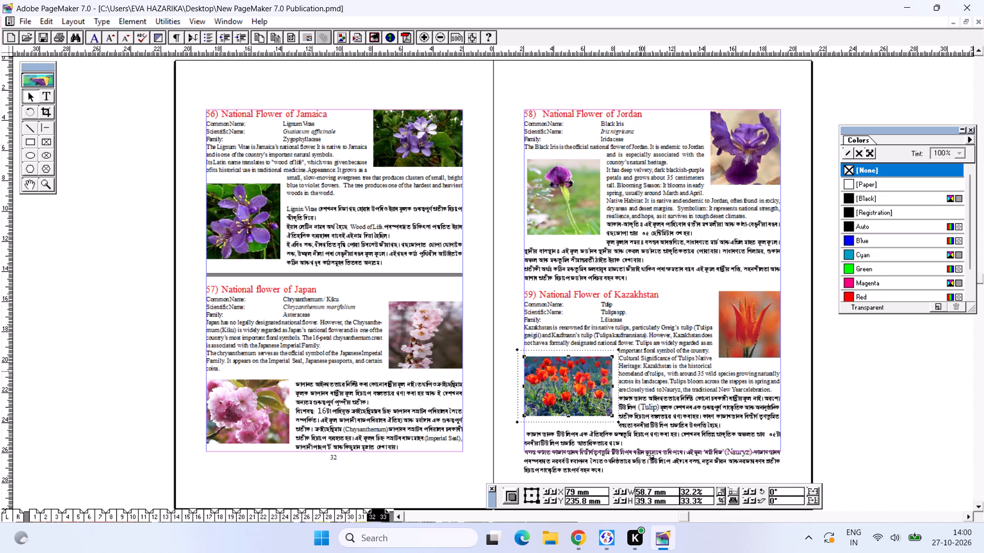
pyautogui.click(613, 416)
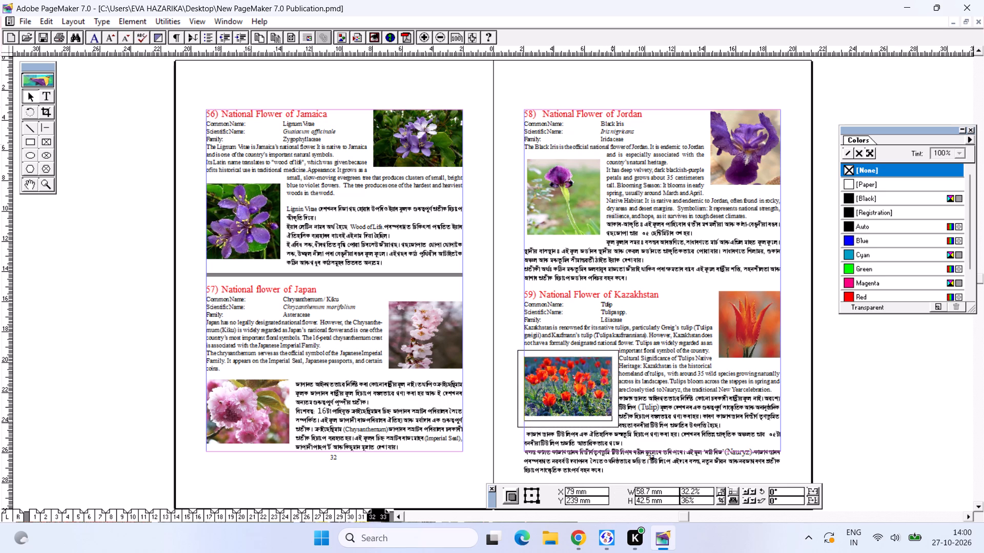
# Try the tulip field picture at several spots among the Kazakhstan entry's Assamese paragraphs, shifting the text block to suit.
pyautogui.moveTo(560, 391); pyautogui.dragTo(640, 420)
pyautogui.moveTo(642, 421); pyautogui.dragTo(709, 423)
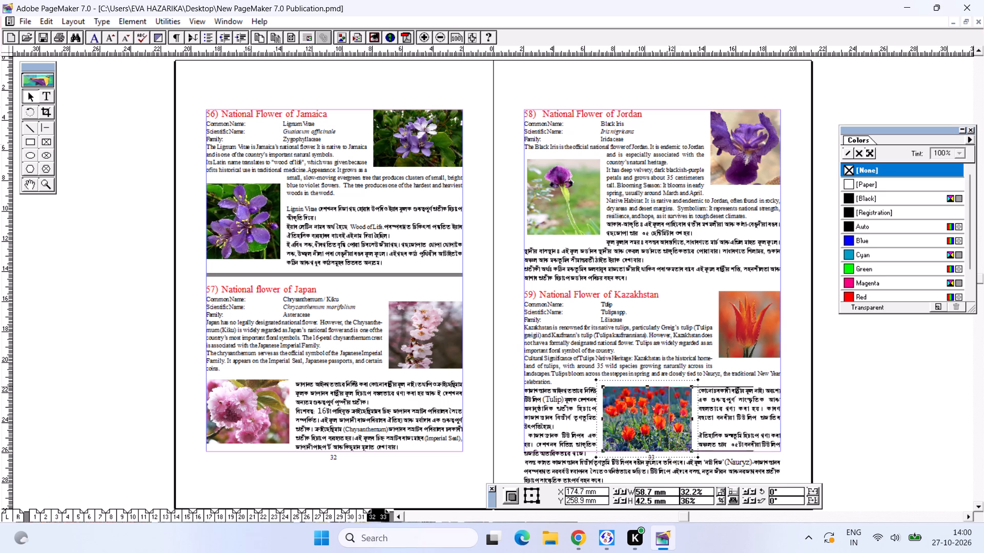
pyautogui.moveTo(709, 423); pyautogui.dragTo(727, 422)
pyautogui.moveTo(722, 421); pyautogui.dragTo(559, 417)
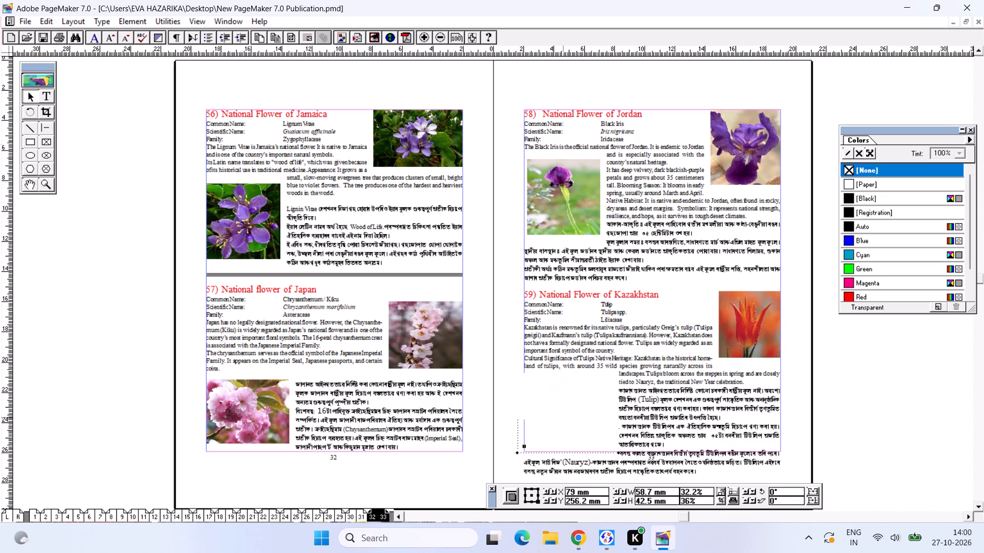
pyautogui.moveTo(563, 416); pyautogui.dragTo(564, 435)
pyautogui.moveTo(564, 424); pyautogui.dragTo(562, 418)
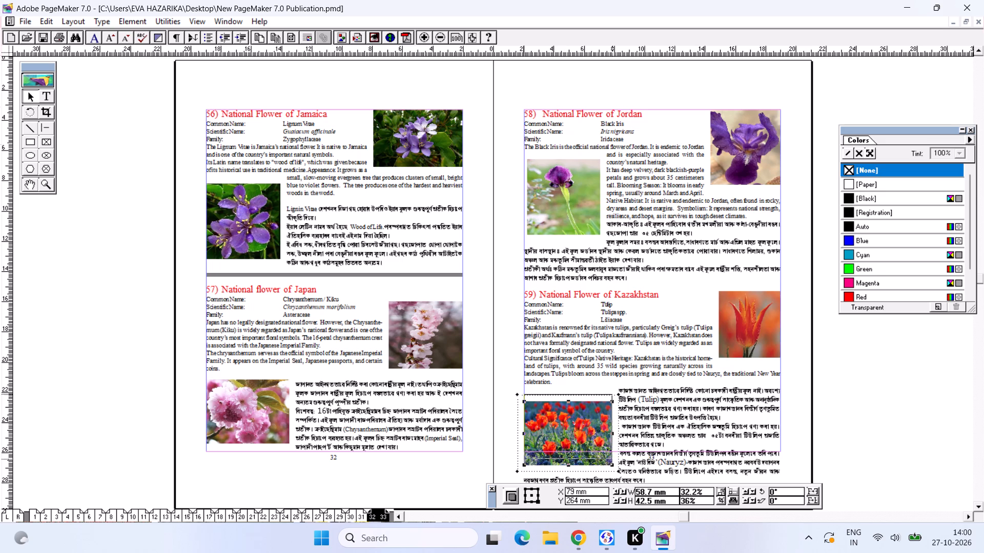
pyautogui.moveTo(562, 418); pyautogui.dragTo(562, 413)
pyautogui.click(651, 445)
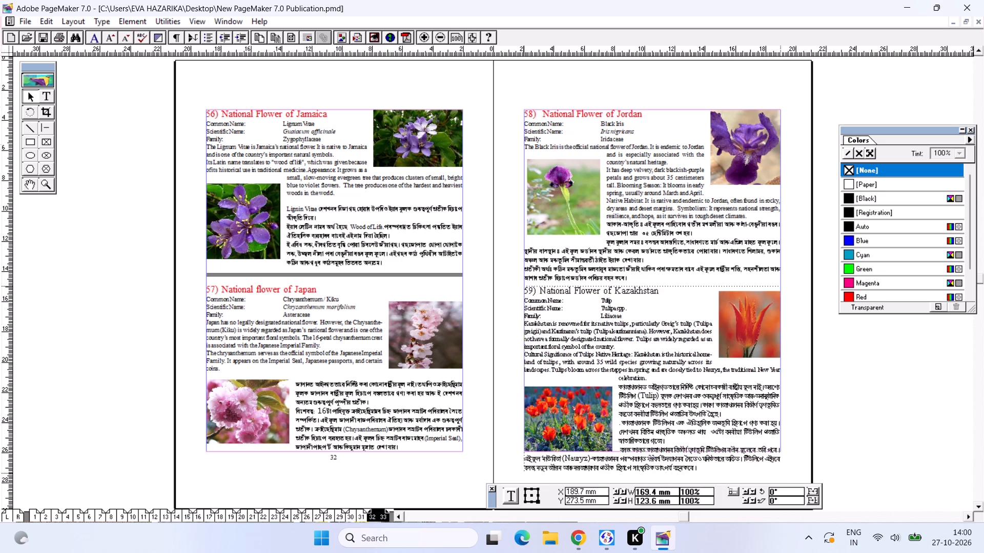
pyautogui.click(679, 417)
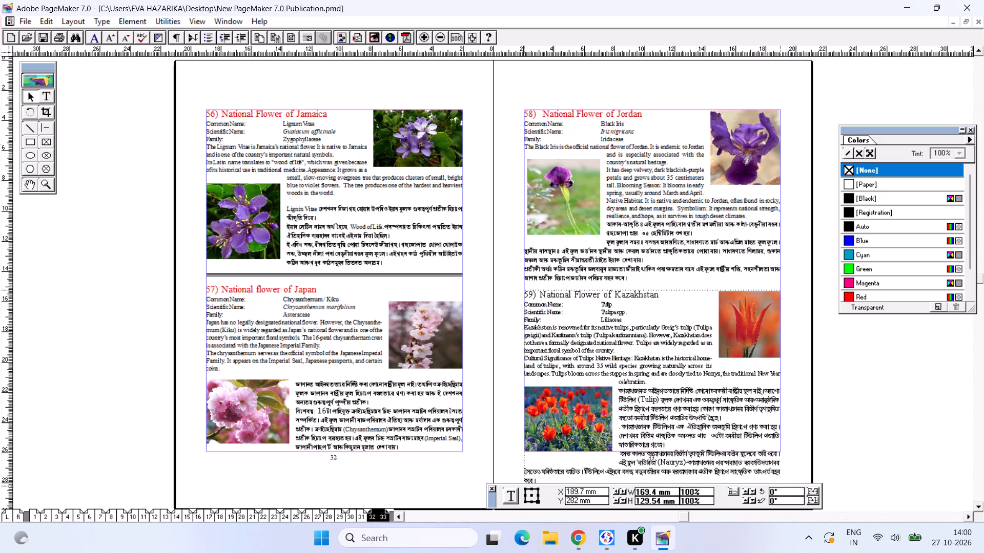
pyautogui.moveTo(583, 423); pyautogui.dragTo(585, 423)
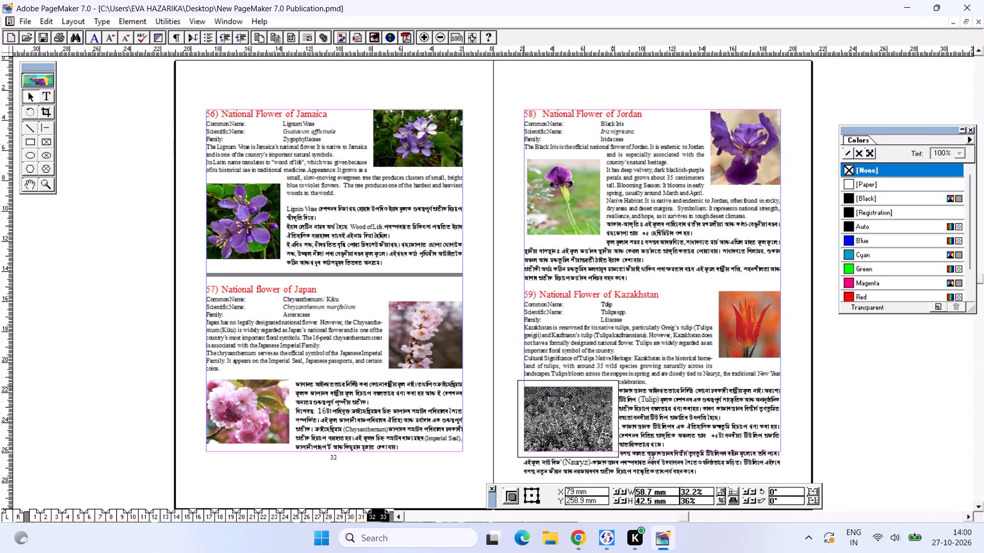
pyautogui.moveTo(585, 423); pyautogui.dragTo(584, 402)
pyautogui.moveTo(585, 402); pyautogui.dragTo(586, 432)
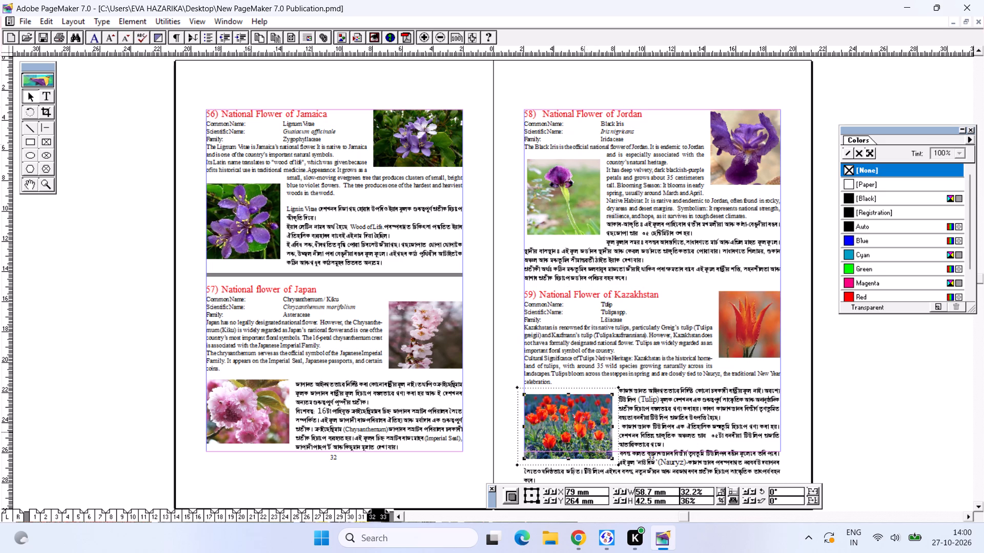
# Reduce the tulip field picture to about 44 by 32 mm and place it against the right margin below the single tulip picture.
pyautogui.moveTo(525, 391); pyautogui.dragTo(538, 407)
pyautogui.moveTo(563, 443); pyautogui.dragTo(621, 426)
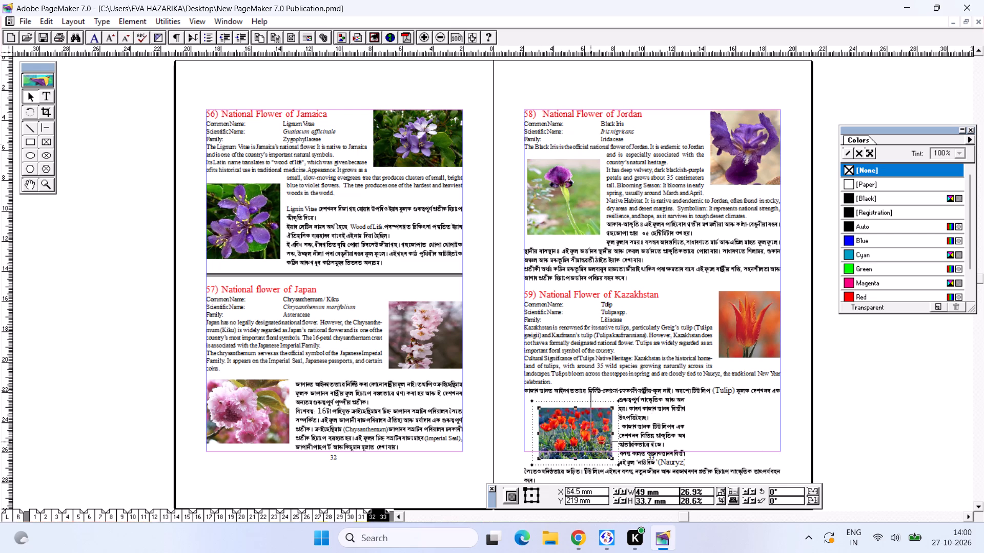
pyautogui.moveTo(621, 426); pyautogui.dragTo(736, 417)
pyautogui.moveTo(736, 415); pyautogui.dragTo(733, 403)
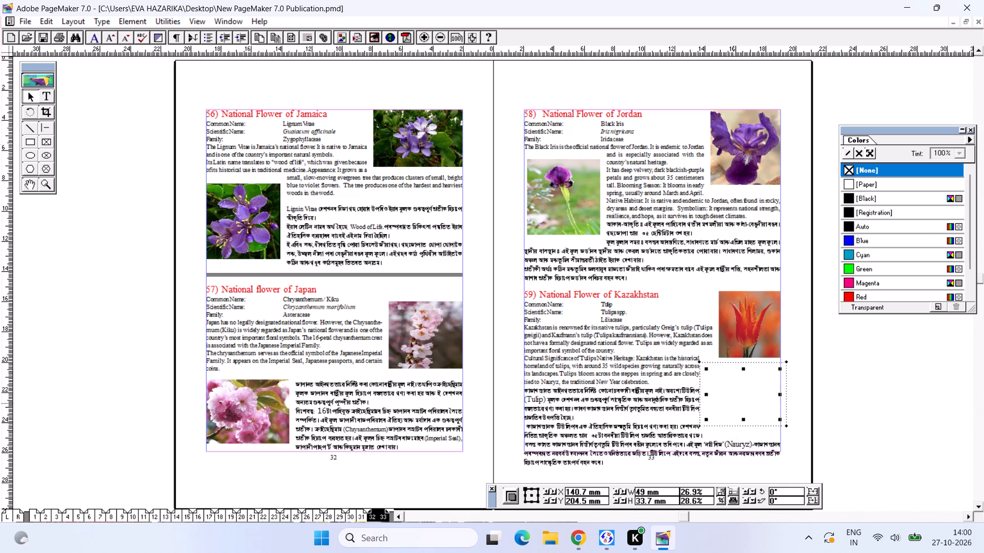
pyautogui.click(709, 368)
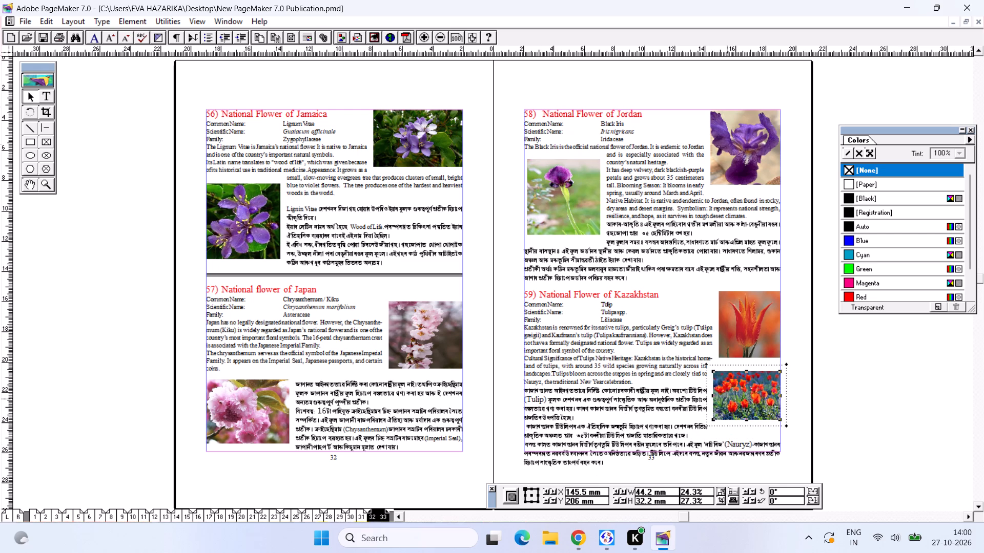
pyautogui.moveTo(727, 398); pyautogui.dragTo(729, 410)
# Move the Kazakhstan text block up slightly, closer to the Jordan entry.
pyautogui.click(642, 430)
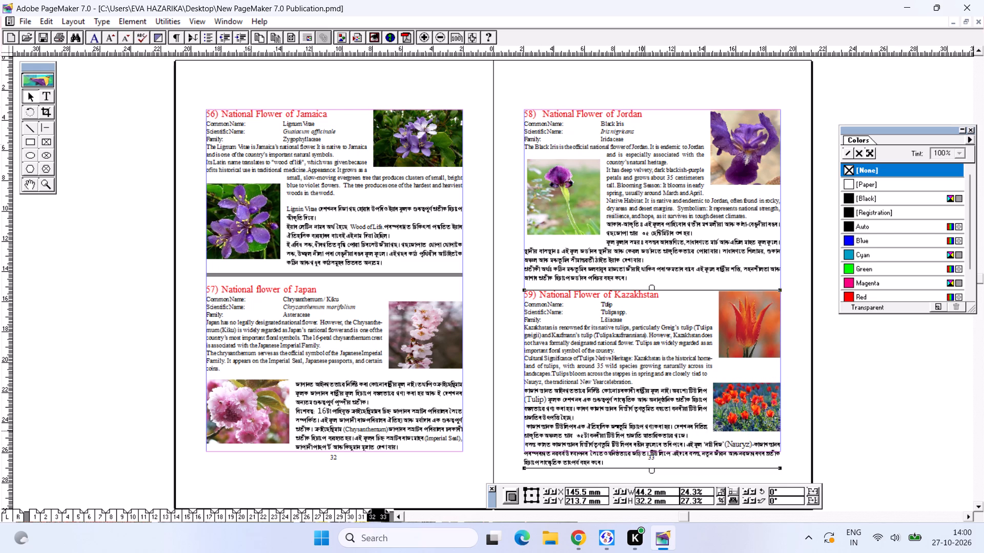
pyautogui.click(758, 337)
# Narrow the Jordan entry's left iris picture to about 45.5 mm wide, keeping its height at 50 mm.
pyautogui.click(571, 214)
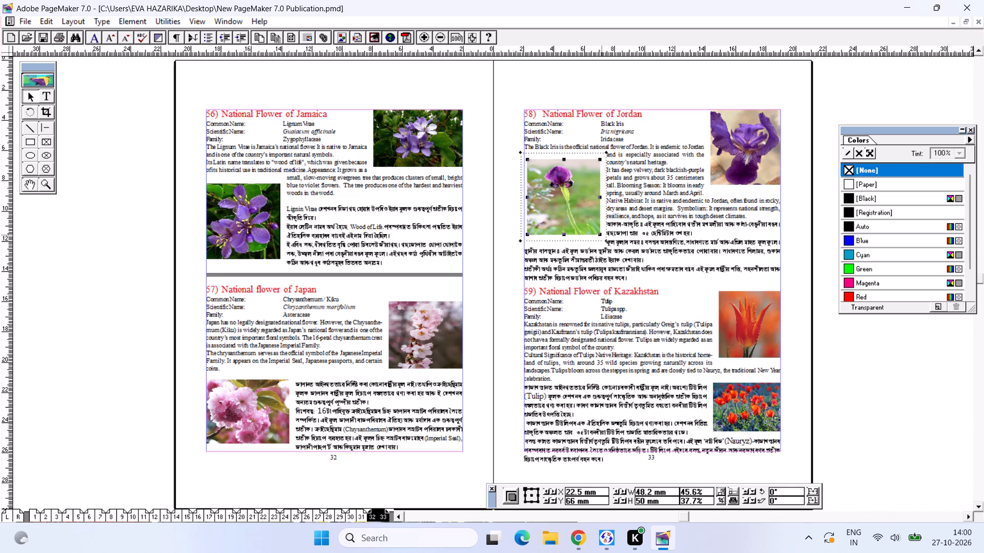
pyautogui.moveTo(601, 235); pyautogui.dragTo(595, 234)
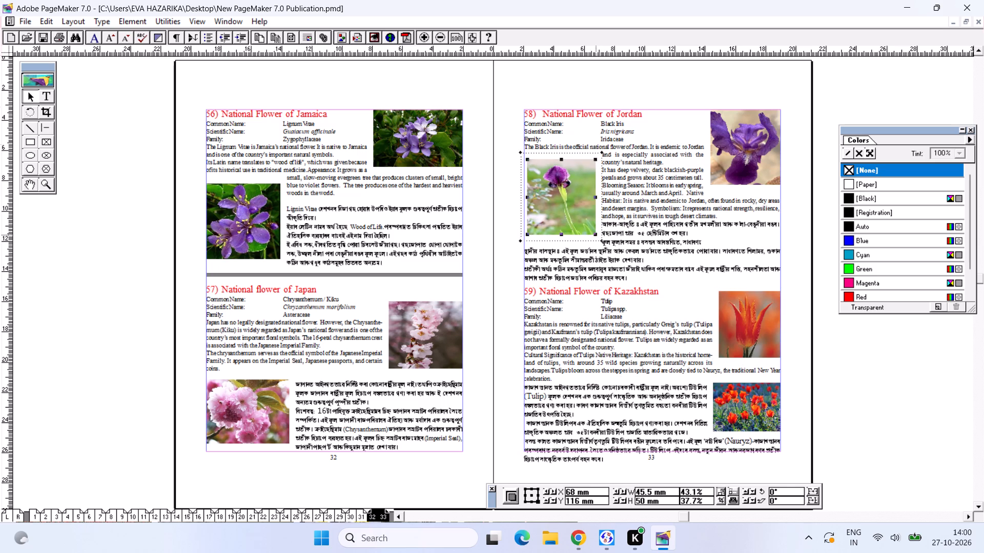
pyautogui.click(657, 227)
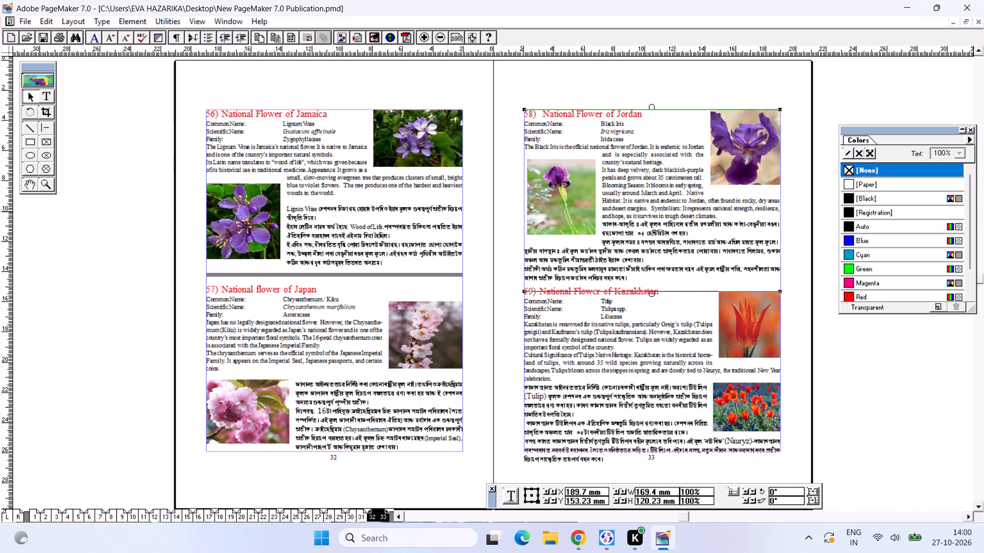
# Reduce the Jordan entry's upper-right iris picture to about 41 by 47 mm against the page's right margin.
pyautogui.click(556, 211)
pyautogui.click(722, 168)
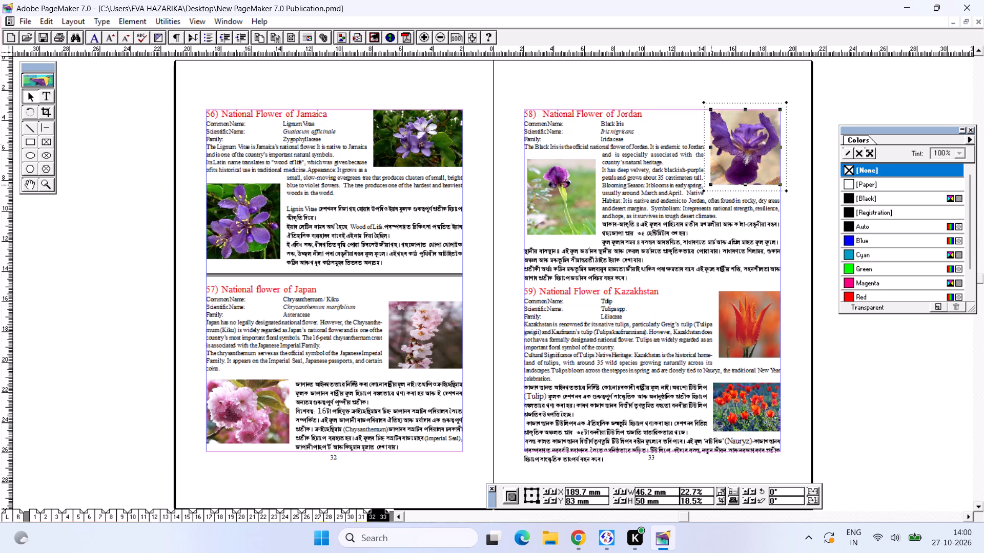
pyautogui.moveTo(710, 185); pyautogui.dragTo(717, 181)
pyautogui.click(669, 199)
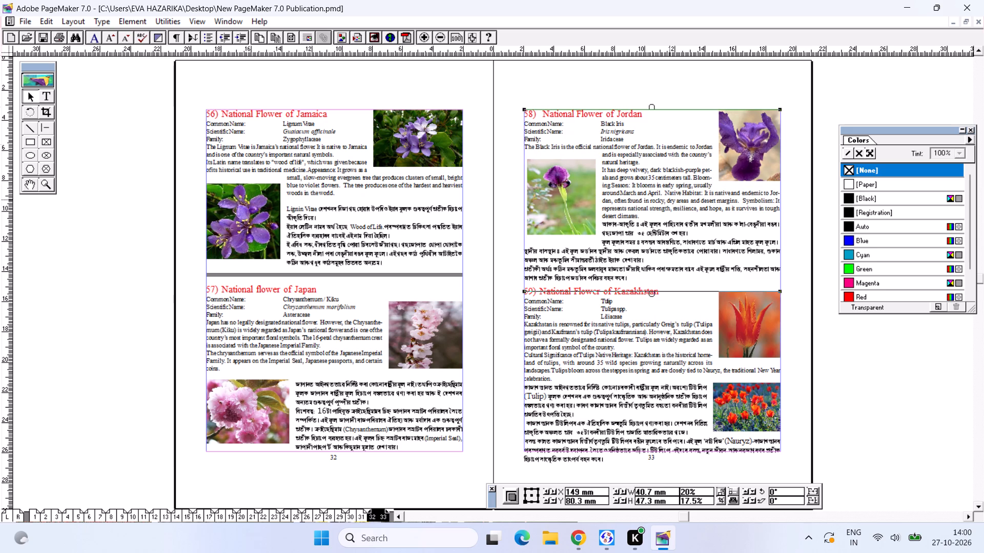
# Adjust the Kazakhstan text block vertically so its heading sits just below the end of the Jordan entry.
pyautogui.click(583, 350)
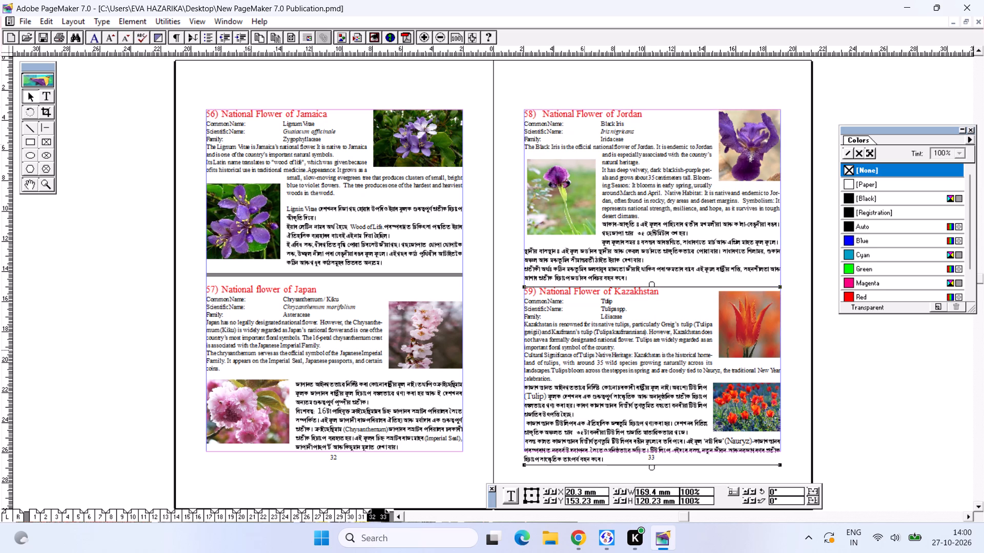
pyautogui.click(487, 368)
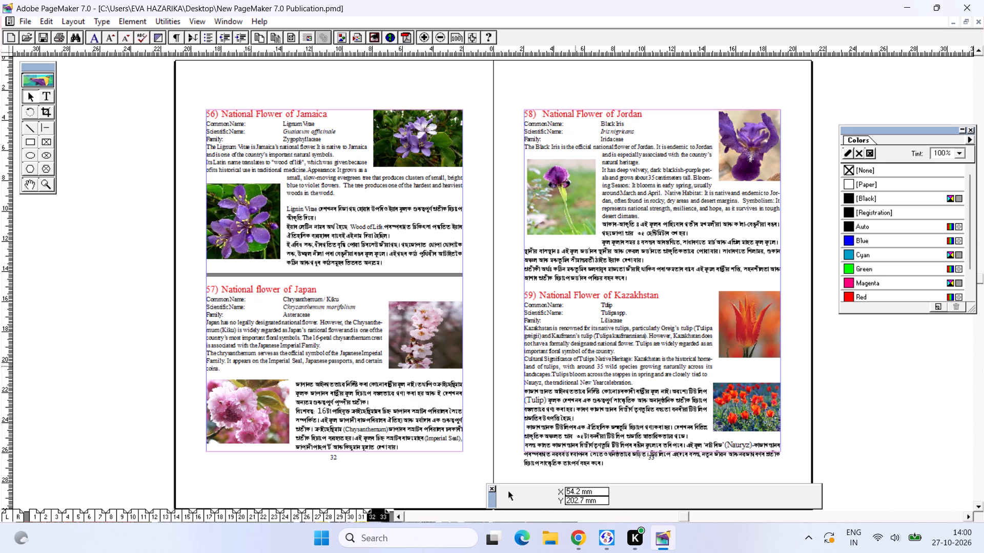
pyautogui.click(591, 339)
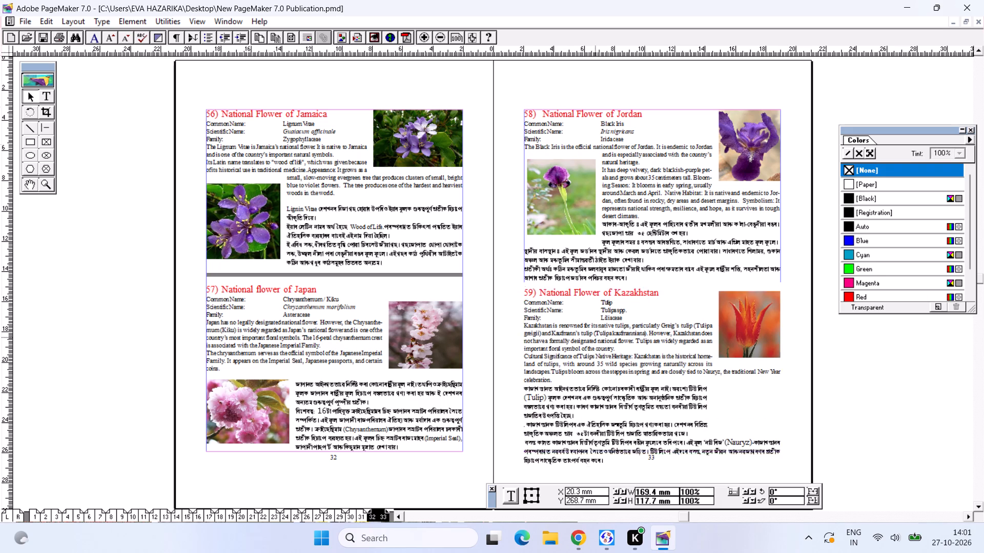
# Lower the single tulip picture slightly, then raise the tulip field picture beneath it and reduce it to about 44 by 30.5 mm.
pyautogui.moveTo(765, 322); pyautogui.dragTo(764, 328)
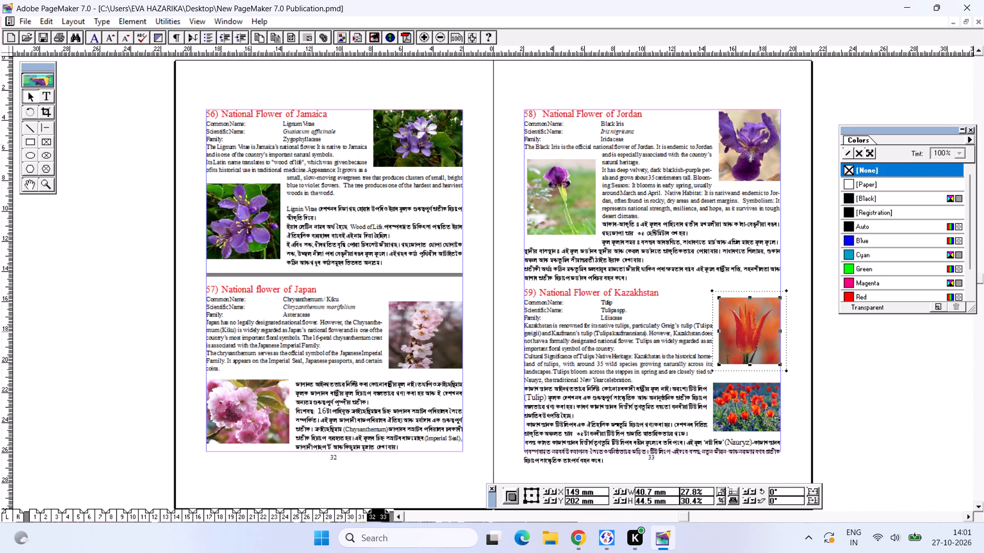
pyautogui.click(740, 400)
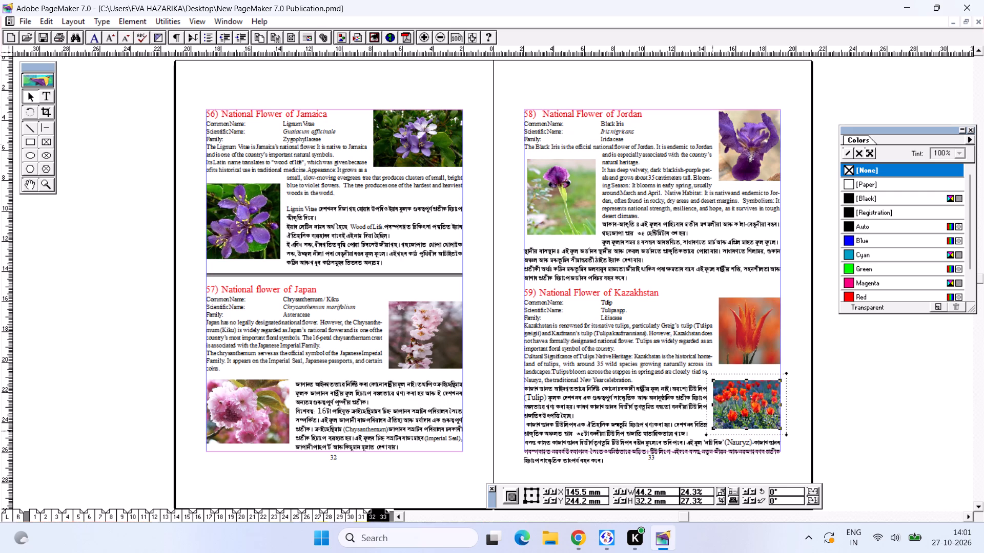
pyautogui.click(713, 429)
pyautogui.click(662, 415)
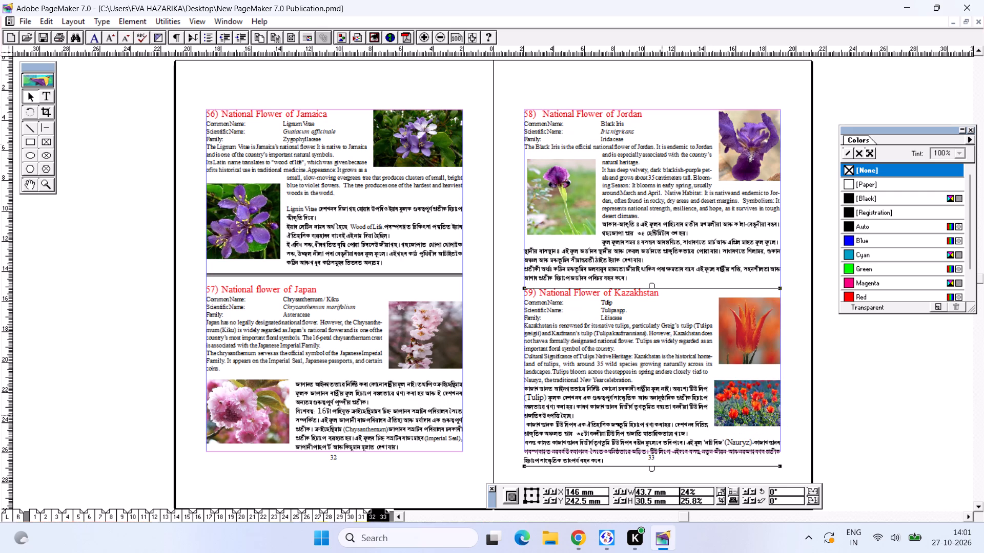
# Delete the Kazakhstan entry's Assamese paragraph beginning ". কাজাখস্তানক টিউলিপৰ", about the tulip's homeland and its 35 wild species.
pyautogui.click(650, 252)
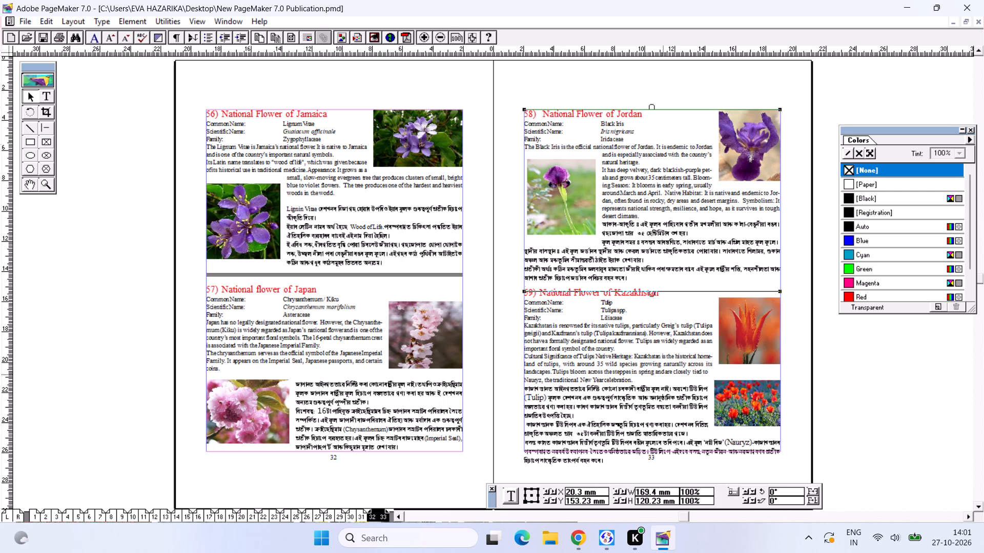
pyautogui.click(663, 374)
pyautogui.click(840, 409)
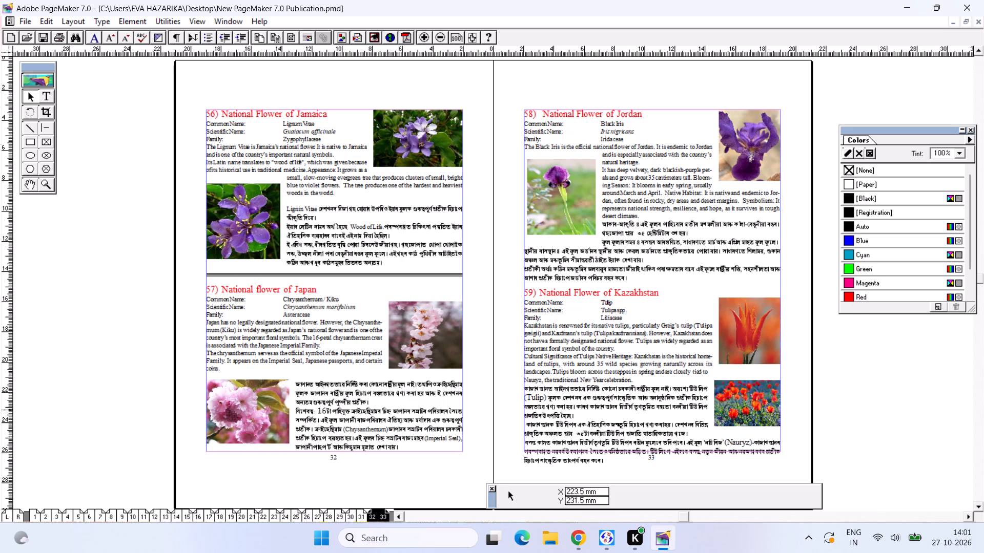
pyautogui.hotkey('ctrl', '2')
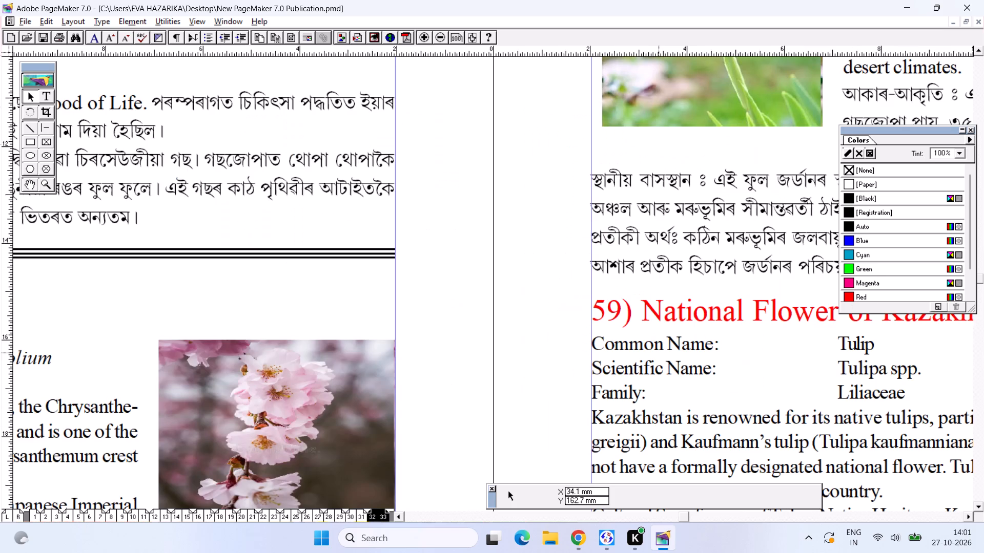
pyautogui.keyDown('alt'); pyautogui.moveTo(638, 373); pyautogui.dragTo(2, 1); pyautogui.keyUp('alt')
pyautogui.keyDown('alt'); pyautogui.moveTo(445, 232); pyautogui.dragTo(520, 96); pyautogui.keyUp('alt')
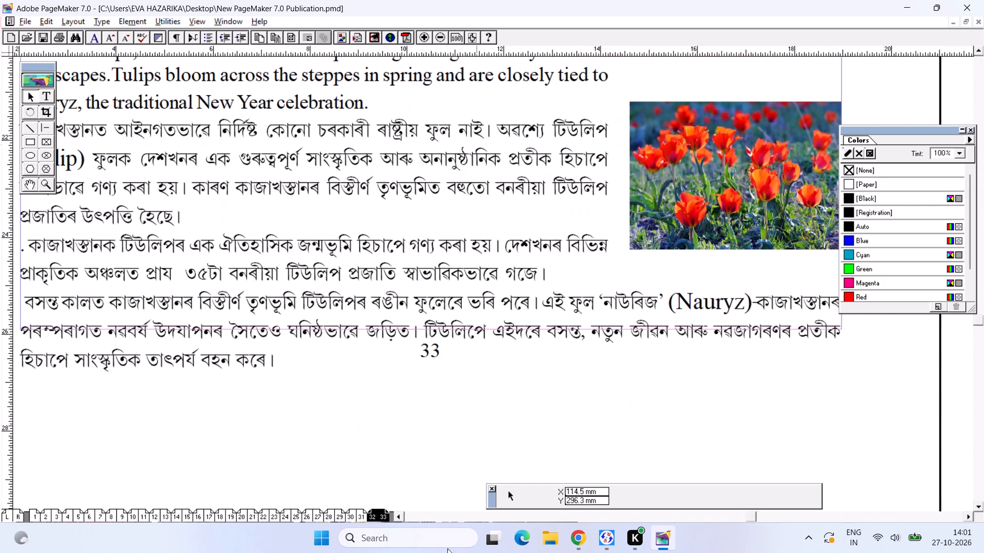
pyautogui.keyDown('alt'); pyautogui.moveTo(401, 512); pyautogui.dragTo(506, 504); pyautogui.keyUp('alt')
pyautogui.keyDown('alt'); pyautogui.moveTo(402, 504); pyautogui.dragTo(276, 495); pyautogui.keyUp('alt')
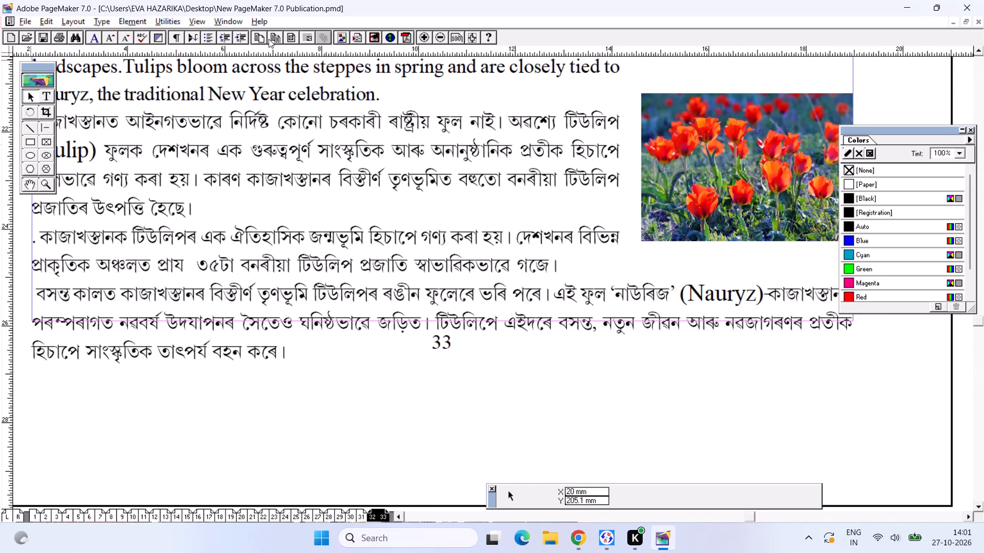
pyautogui.click(45, 89)
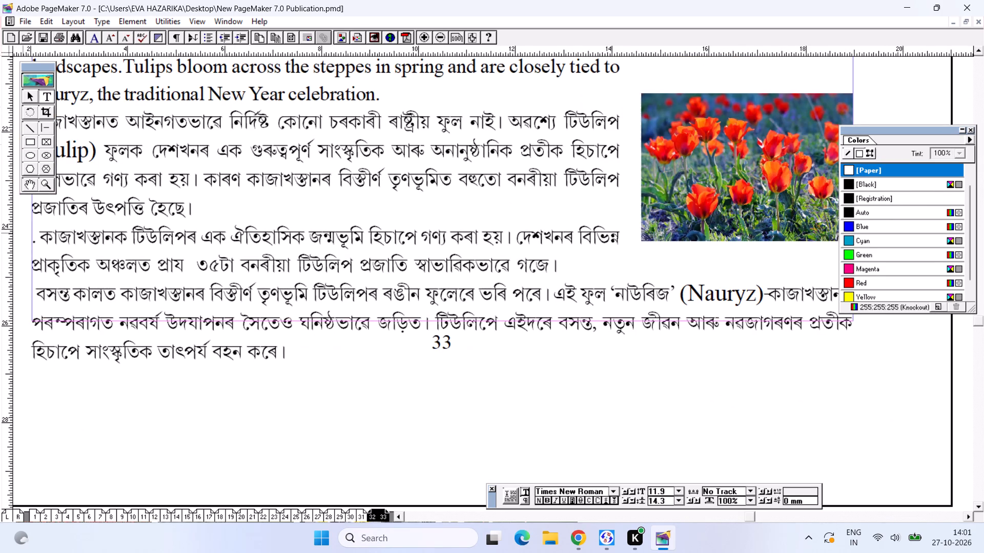
pyautogui.moveTo(29, 232); pyautogui.dragTo(56, 249)
pyautogui.moveTo(575, 267); pyautogui.dragTo(0, 200)
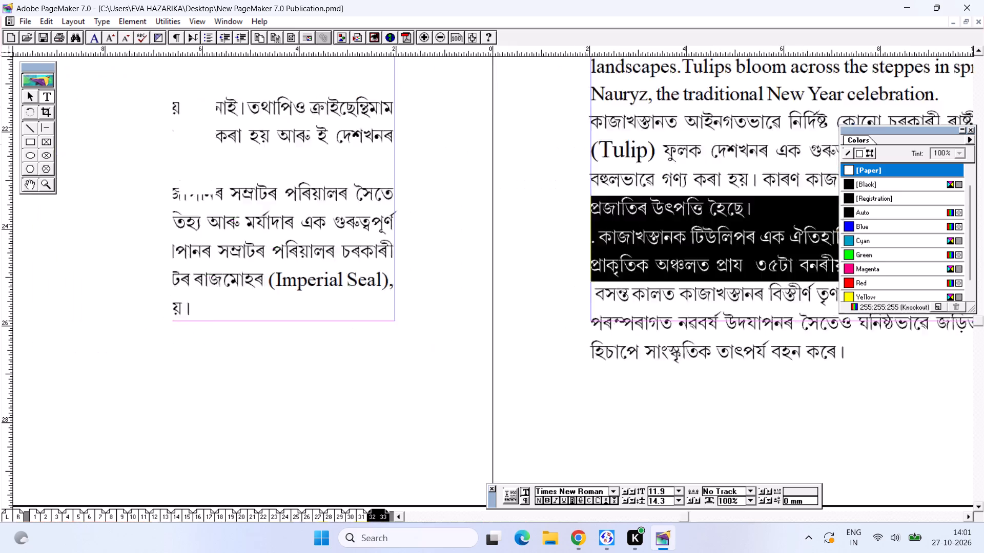
pyautogui.moveTo(0, 200); pyautogui.dragTo(0, 210)
pyautogui.hotkey('ctrl', '0')
pyautogui.hotkey('ctrl', '2')
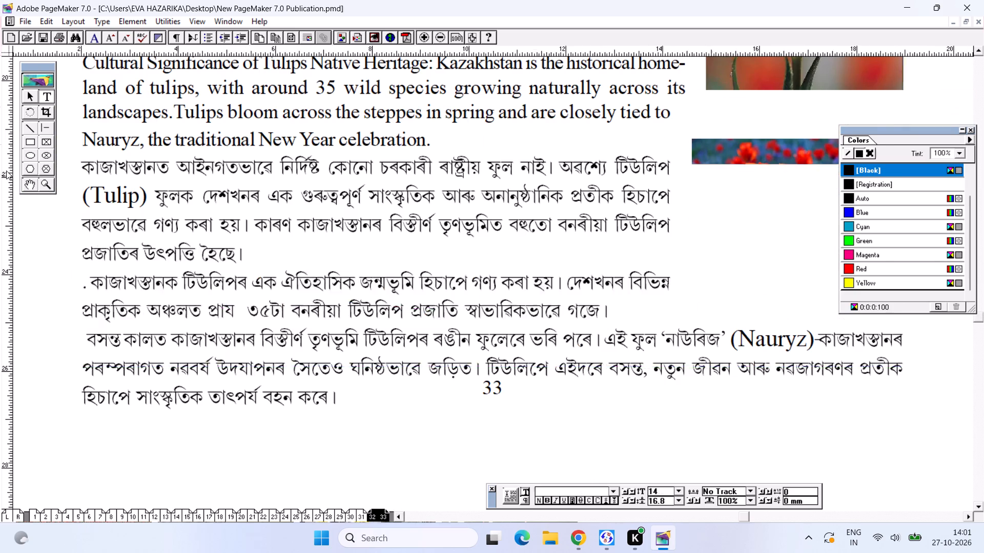
pyautogui.keyDown('alt'); pyautogui.moveTo(207, 342); pyautogui.dragTo(180, 337); pyautogui.keyUp('alt')
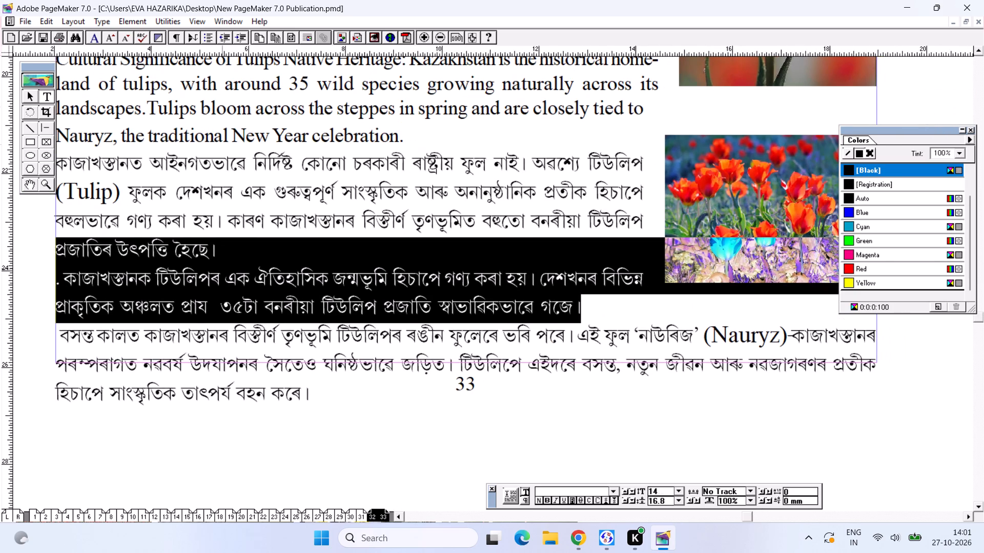
pyautogui.keyDown('shift'); pyautogui.click(229, 262); pyautogui.keyUp('shift')
pyautogui.press('BackSpace')
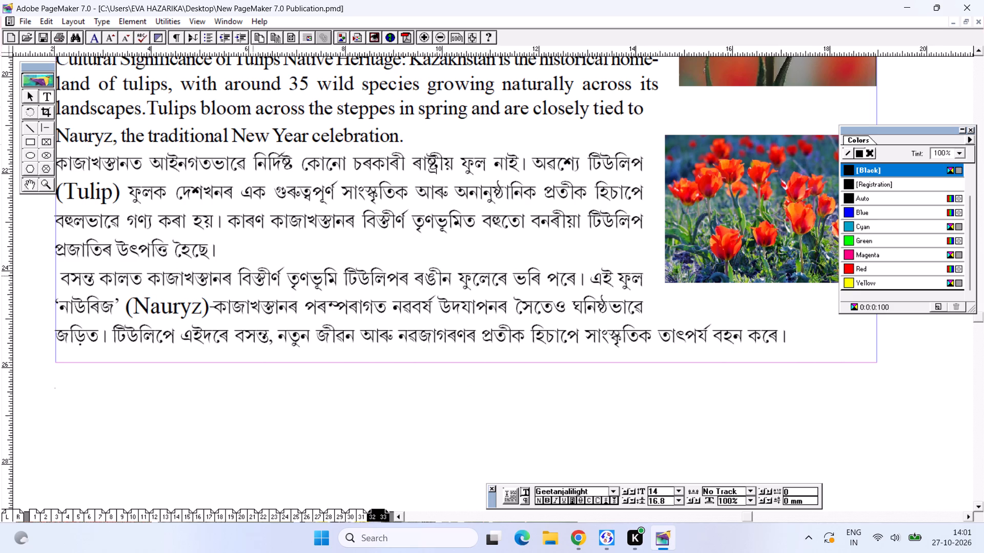
# Lower the Kazakhstan text block slightly below the Jordan entry and shift the tulip field picture down to match.
pyautogui.hotkey('ctrl', '0')
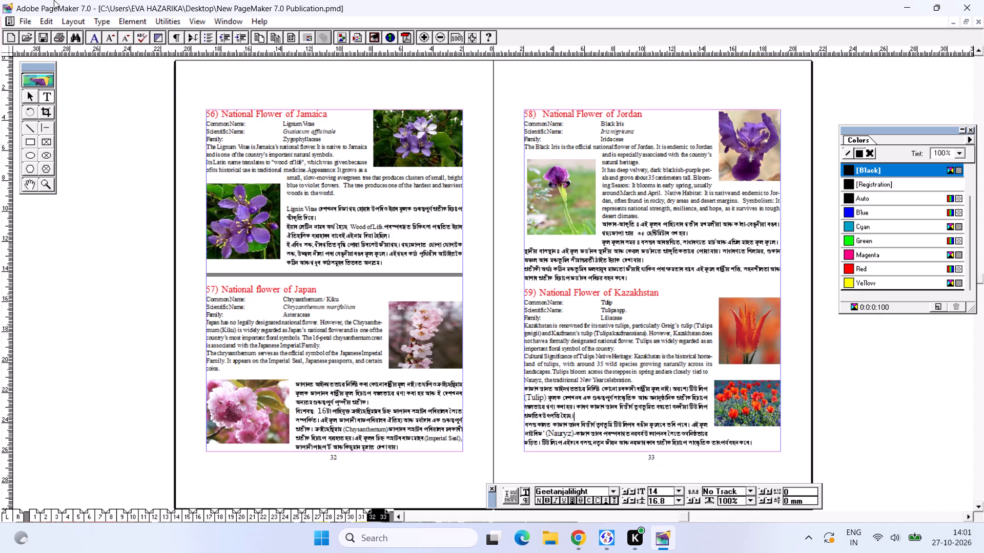
pyautogui.click(30, 101)
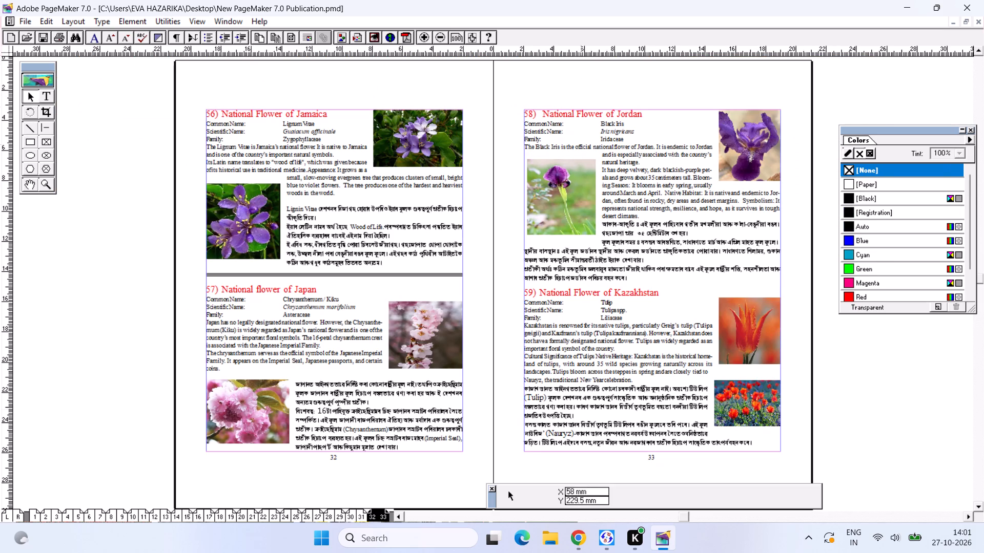
pyautogui.moveTo(651, 367); pyautogui.dragTo(649, 374)
pyautogui.moveTo(741, 413); pyautogui.dragTo(742, 425)
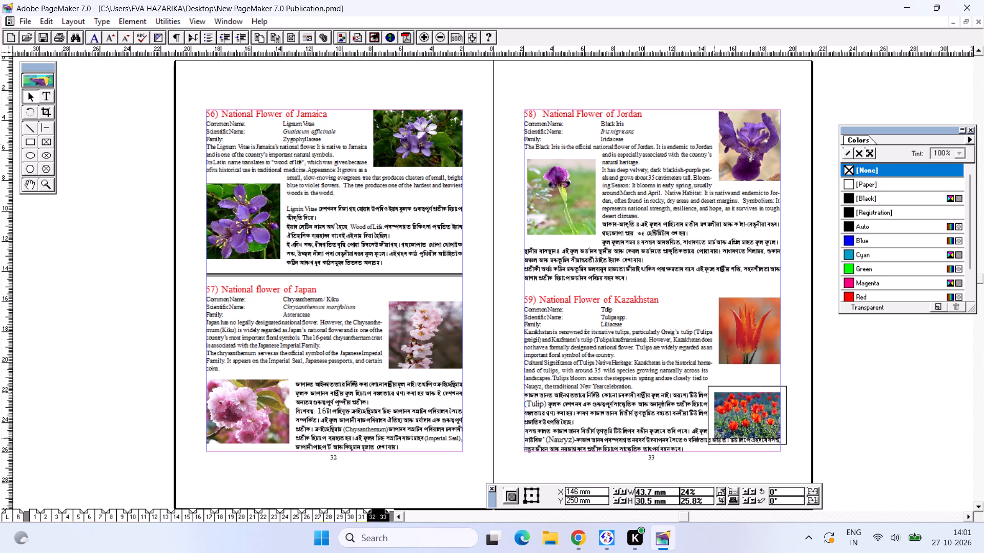
pyautogui.moveTo(742, 425); pyautogui.dragTo(741, 427)
# Widen the single tulip picture to about 42 mm, keeping its 44.5 mm height, beside the Kazakhstan text.
pyautogui.click(763, 338)
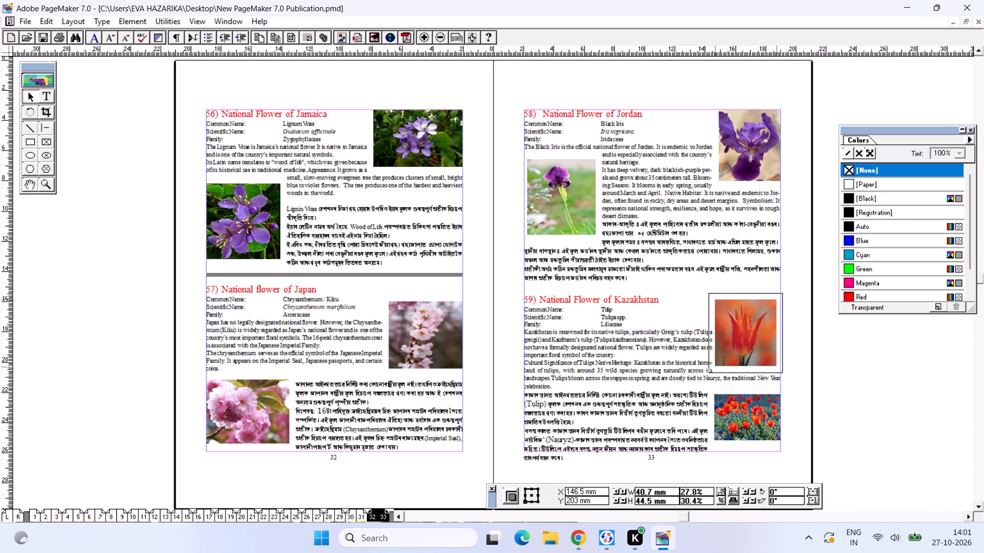
pyautogui.moveTo(720, 367); pyautogui.dragTo(712, 367)
pyautogui.click(733, 346)
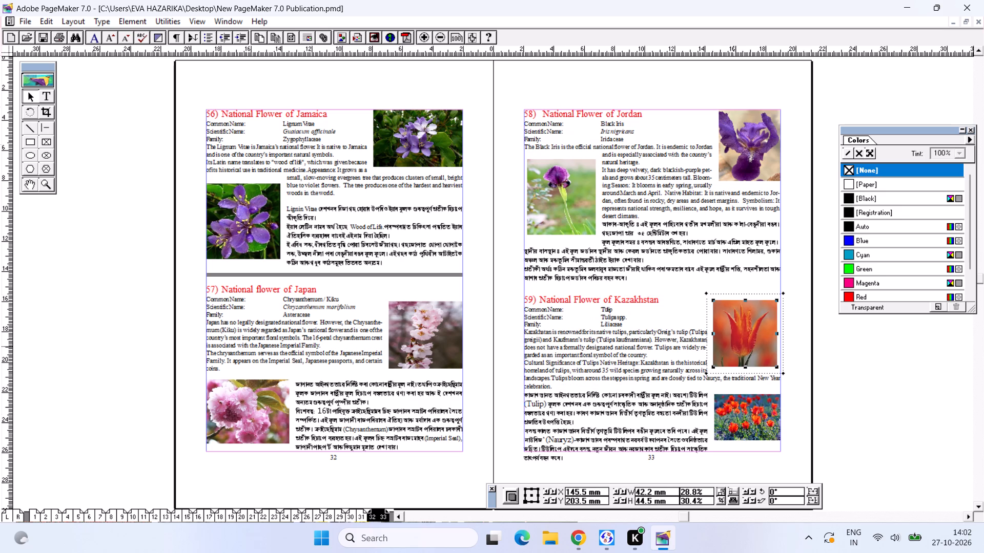
# Enlarge the tulip field picture to about 44.7 by 35 mm beside the Kazakhstan entry's Assamese text.
pyautogui.click(729, 423)
pyautogui.moveTo(712, 440); pyautogui.dragTo(711, 446)
pyautogui.click(728, 431)
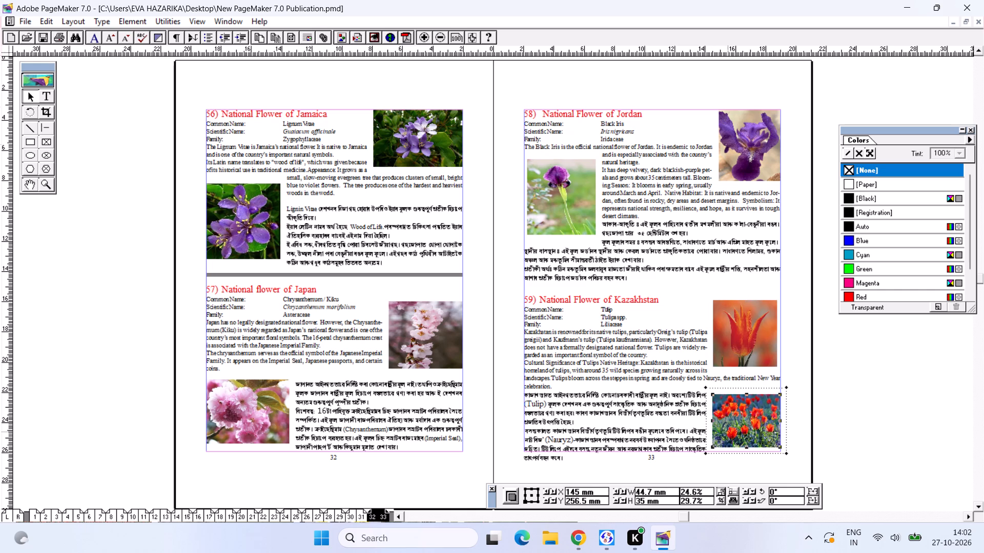
pyautogui.click(604, 426)
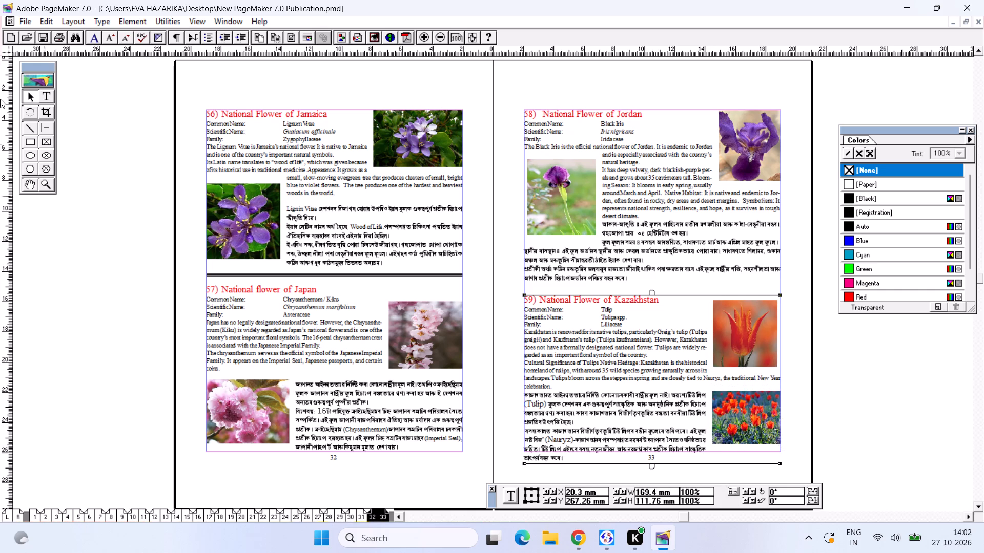
# Draw a horizontal divider line about 169.4 mm long between the Jordan and Kazakhstan entries and save the publication.
pyautogui.moveTo(48, 123); pyautogui.dragTo(61, 131)
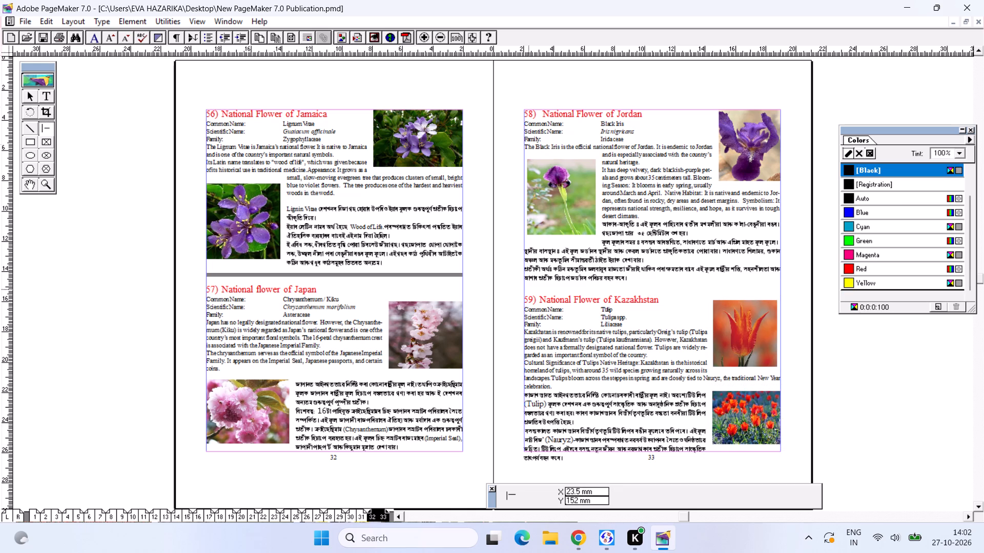
pyautogui.moveTo(523, 284); pyautogui.dragTo(755, 321)
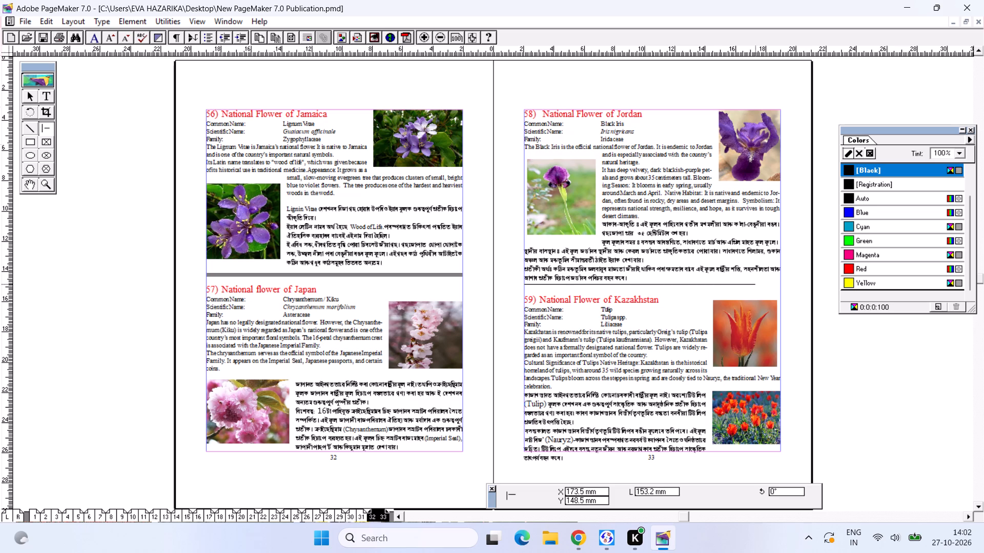
pyautogui.moveTo(755, 321); pyautogui.dragTo(780, 326)
pyautogui.hotkey('ctrl', '2')
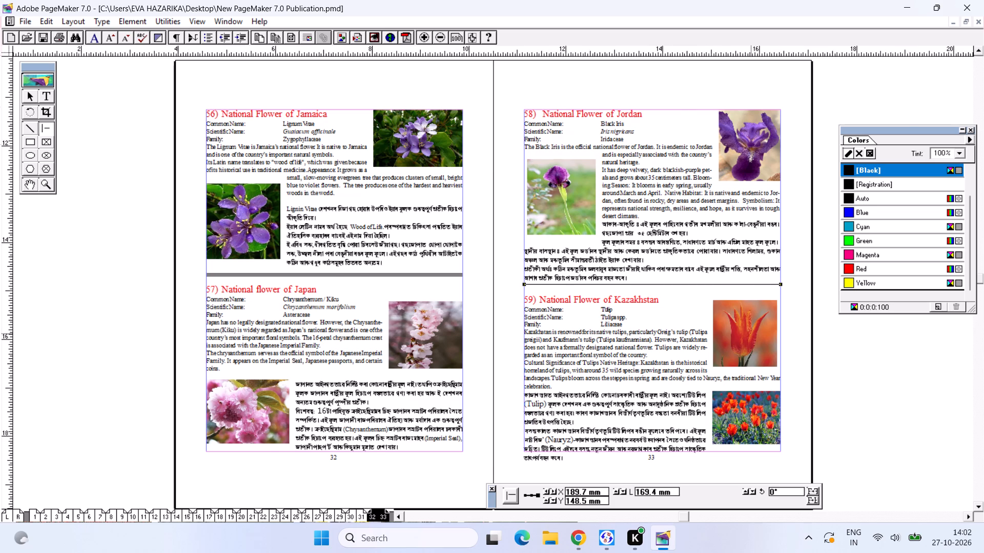
pyautogui.keyDown('alt'); pyautogui.moveTo(425, 217); pyautogui.dragTo(275, 183); pyautogui.keyUp('alt')
pyautogui.keyDown('alt'); pyautogui.moveTo(329, 198); pyautogui.dragTo(344, 202); pyautogui.keyUp('alt')
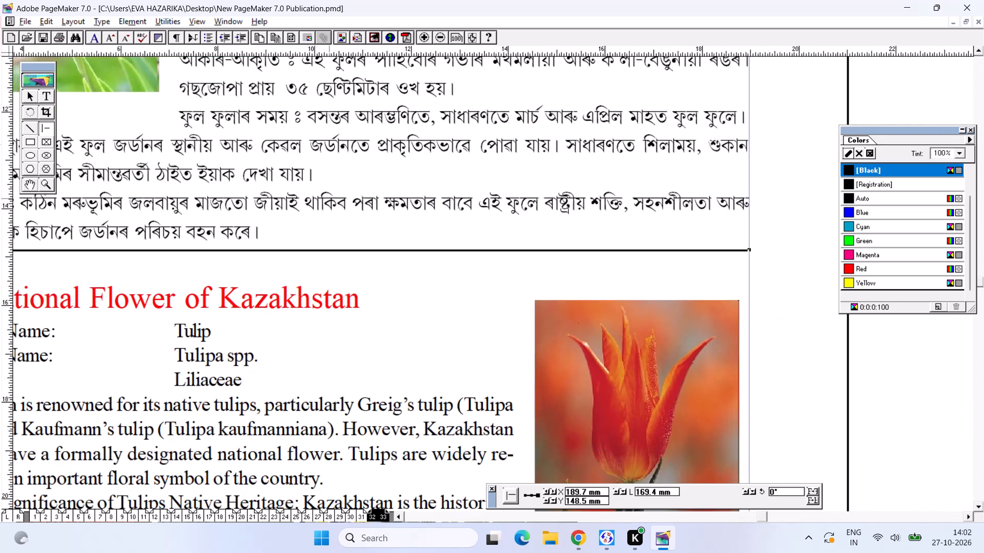
pyautogui.keyDown('alt'); pyautogui.moveTo(344, 202); pyautogui.dragTo(356, 205); pyautogui.keyUp('alt')
pyautogui.keyDown('alt'); pyautogui.moveTo(397, 235); pyautogui.dragTo(433, 239); pyautogui.keyUp('alt')
pyautogui.keyDown('alt'); pyautogui.moveTo(420, 230); pyautogui.dragTo(430, 235); pyautogui.keyUp('alt')
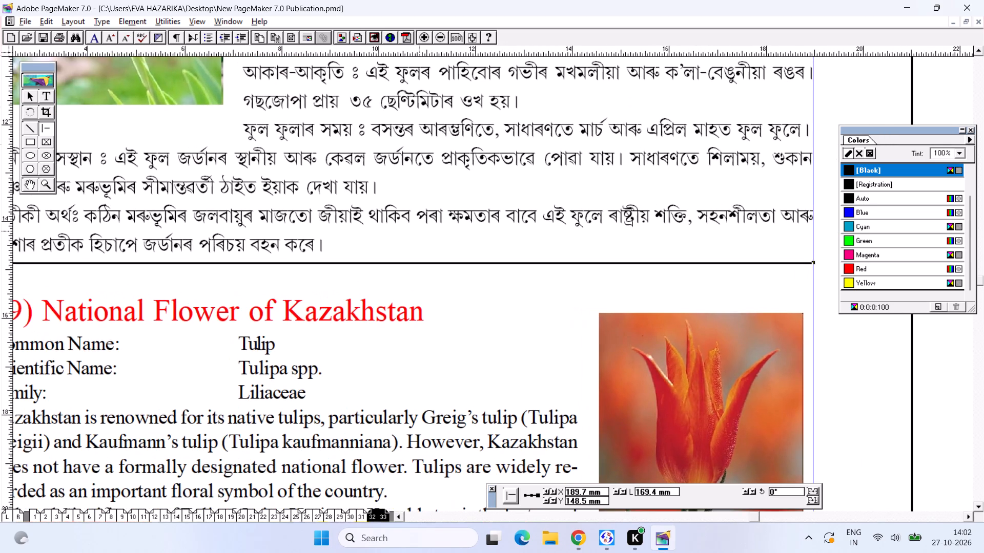
pyautogui.keyDown('alt'); pyautogui.moveTo(430, 235); pyautogui.dragTo(451, 238); pyautogui.keyUp('alt')
pyautogui.keyDown('alt'); pyautogui.moveTo(437, 238); pyautogui.dragTo(418, 259); pyautogui.keyUp('alt')
pyautogui.keyDown('alt'); pyautogui.moveTo(424, 250); pyautogui.dragTo(425, 250); pyautogui.keyUp('alt')
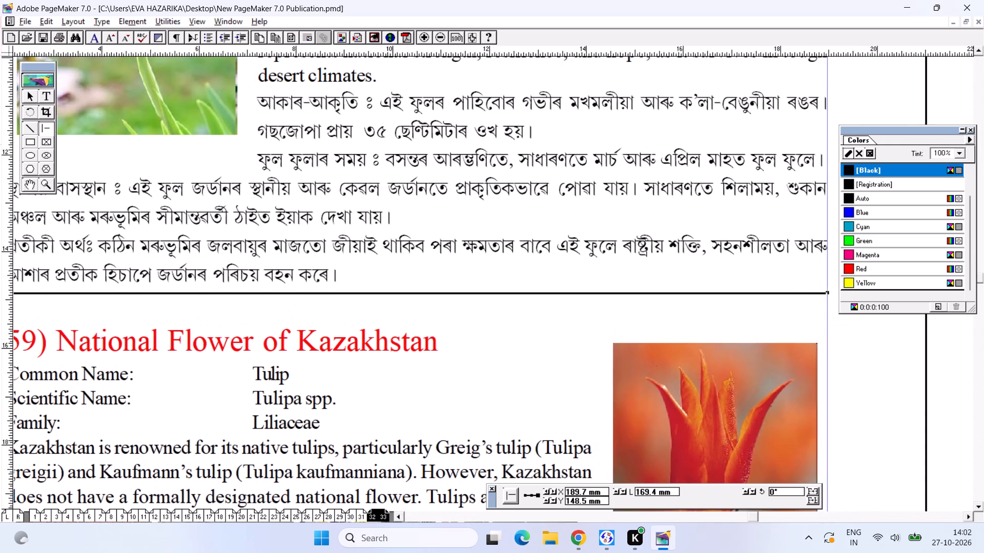
pyautogui.keyDown('alt'); pyautogui.moveTo(425, 250); pyautogui.dragTo(436, 259); pyautogui.keyUp('alt')
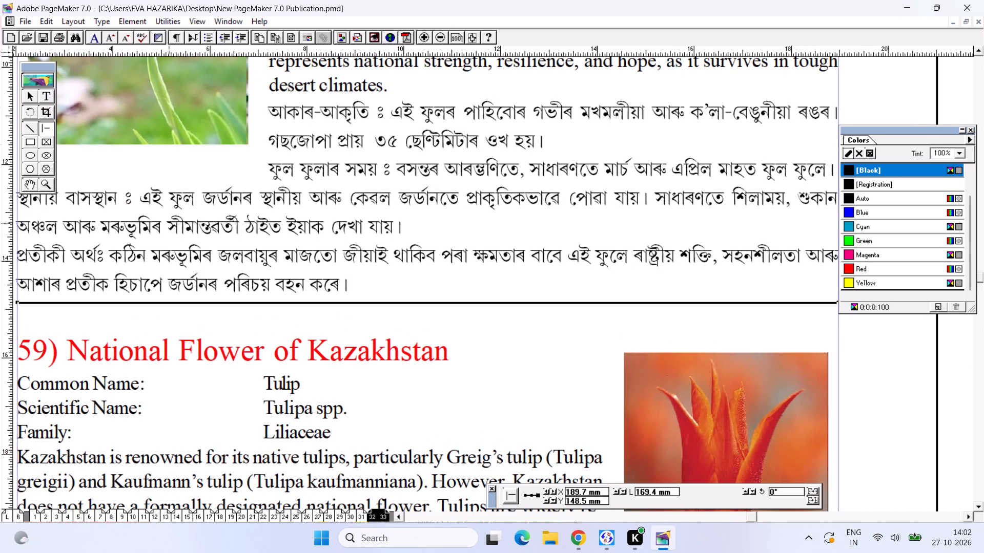
pyautogui.hotkey('ctrl', 's')
# Draw two more full-width horizontal lines just beneath the divider, at about 149.3 and 149.8 mm, forming a triple rule.
pyautogui.click(45, 125)
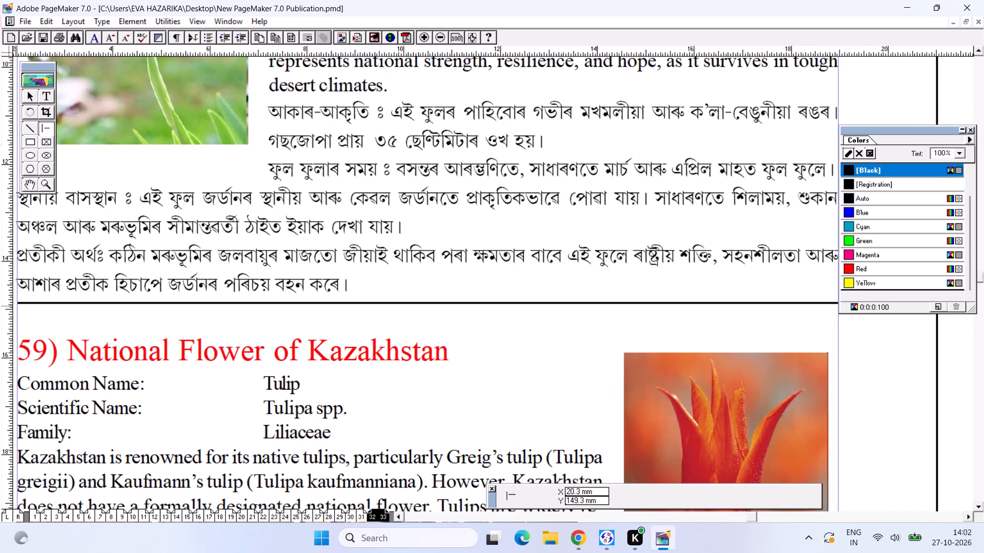
pyautogui.moveTo(16, 305); pyautogui.dragTo(749, 389)
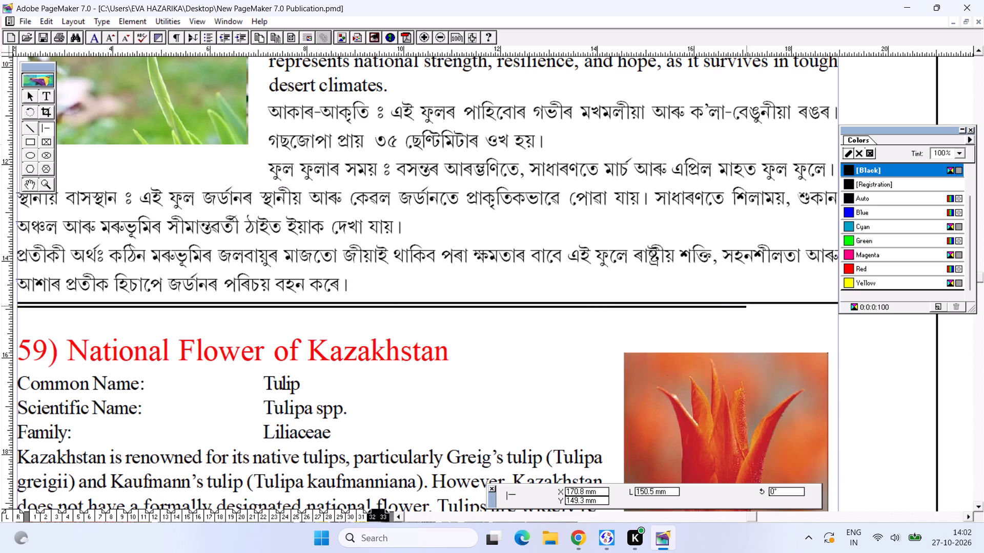
pyautogui.moveTo(749, 389); pyautogui.dragTo(837, 402)
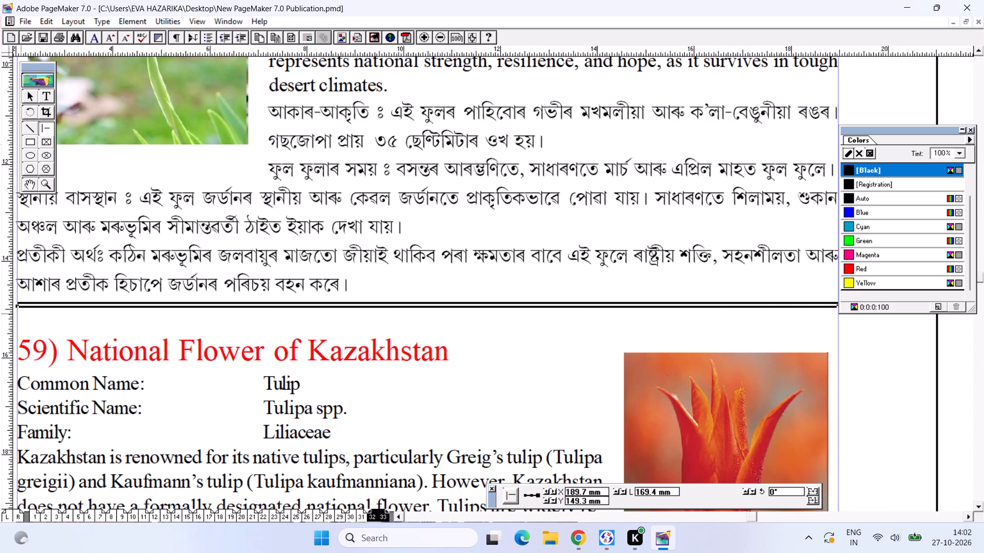
pyautogui.keyDown('shift'); pyautogui.moveTo(17, 308); pyautogui.dragTo(62, 325); pyautogui.keyUp('shift')
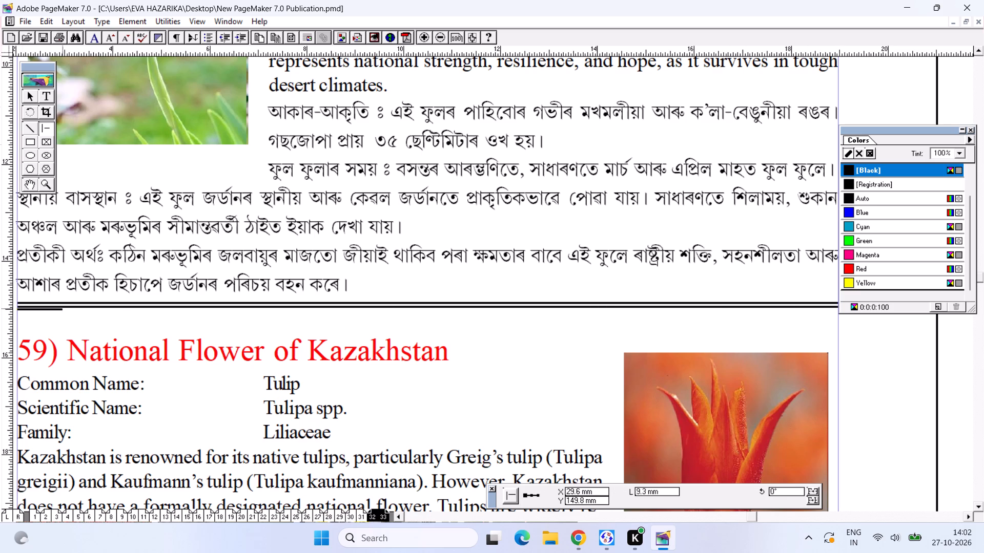
pyautogui.keyDown('shift'); pyautogui.moveTo(62, 325); pyautogui.dragTo(838, 411); pyautogui.keyUp('shift')
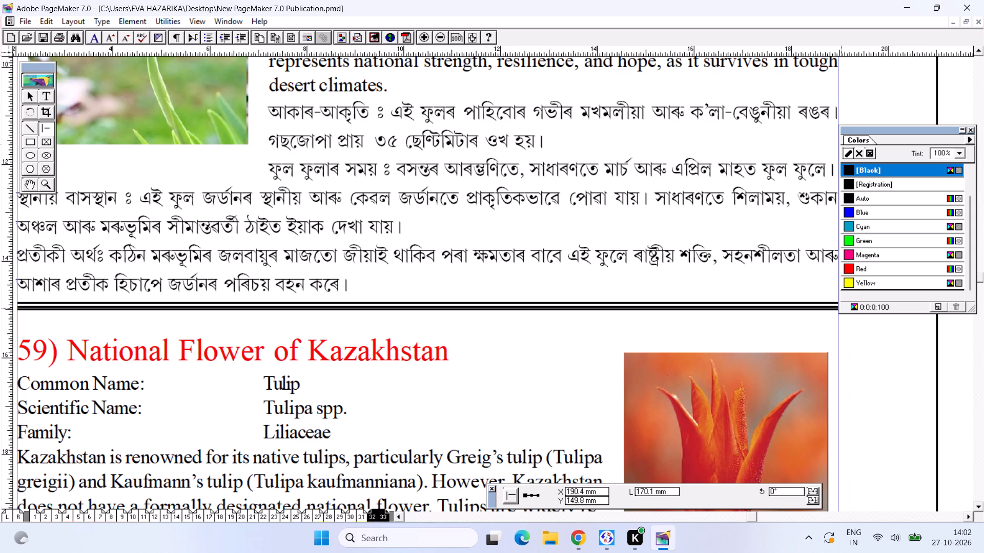
pyautogui.keyDown('shift'); pyautogui.moveTo(838, 411); pyautogui.dragTo(840, 412); pyautogui.keyUp('shift')
# Shift the lower divider line to about Y 150.4 mm and nudge the middle line to X 190.2 mm in the triple rule.
pyautogui.click(26, 96)
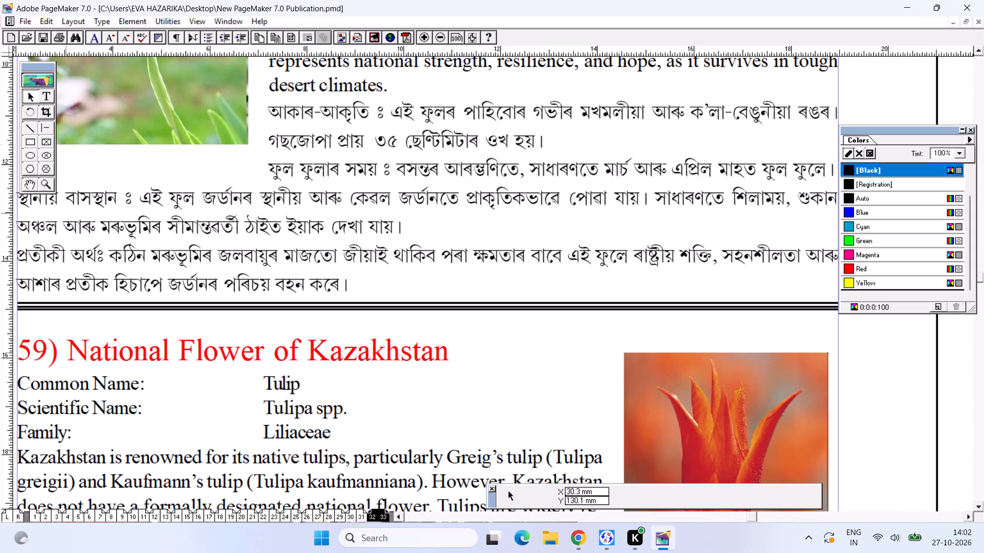
pyautogui.doubleClick(88, 312)
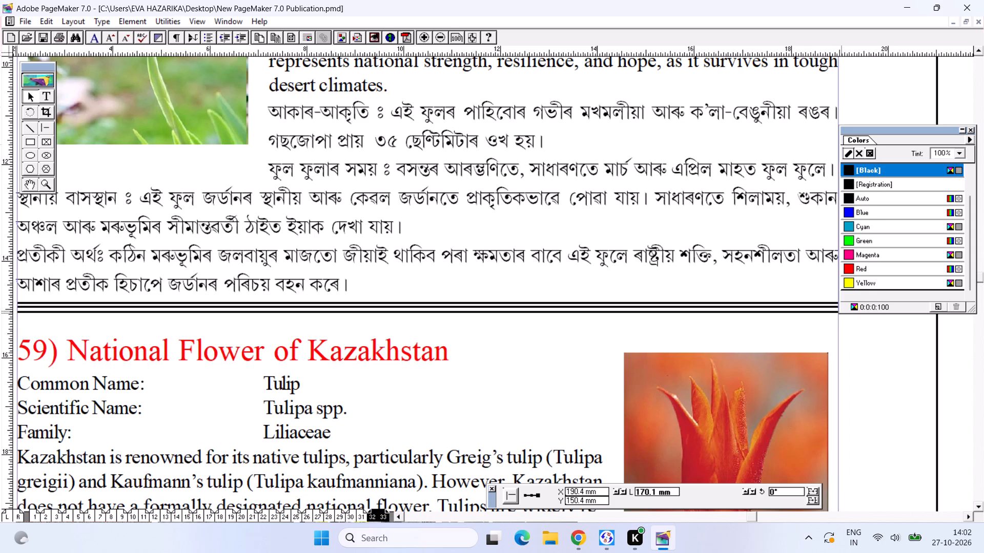
pyautogui.click(73, 305)
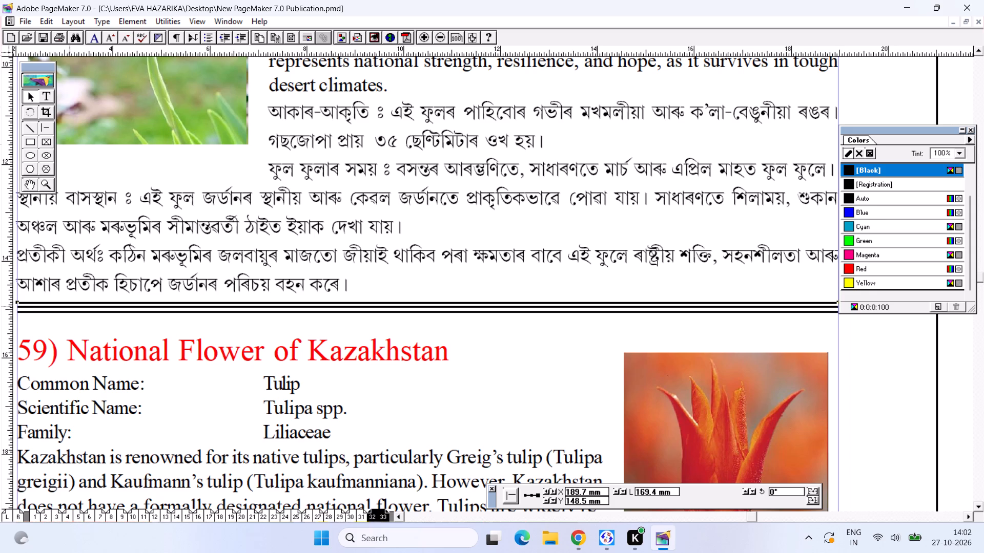
pyautogui.click(68, 306)
pyautogui.press('Right')
pyautogui.press('0')
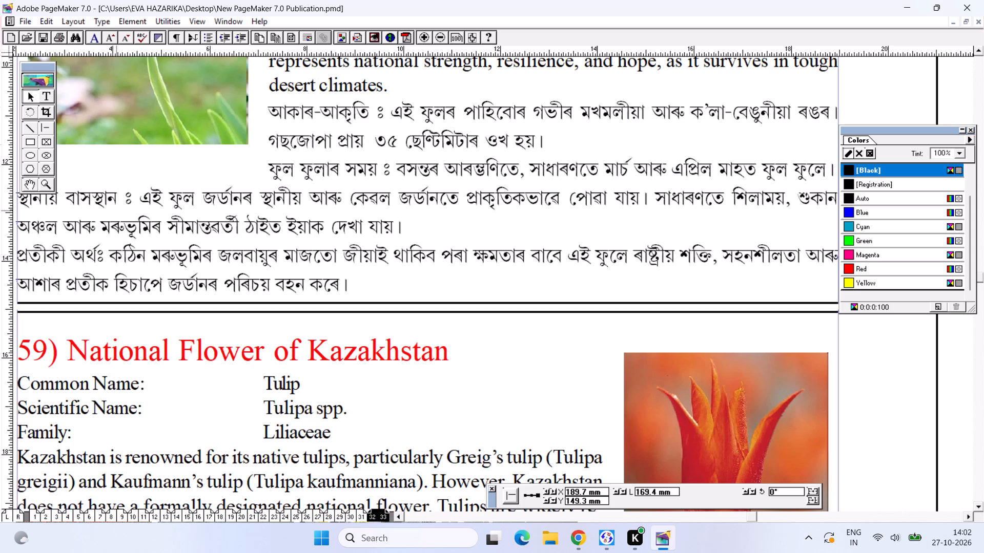
pyautogui.press('Right')
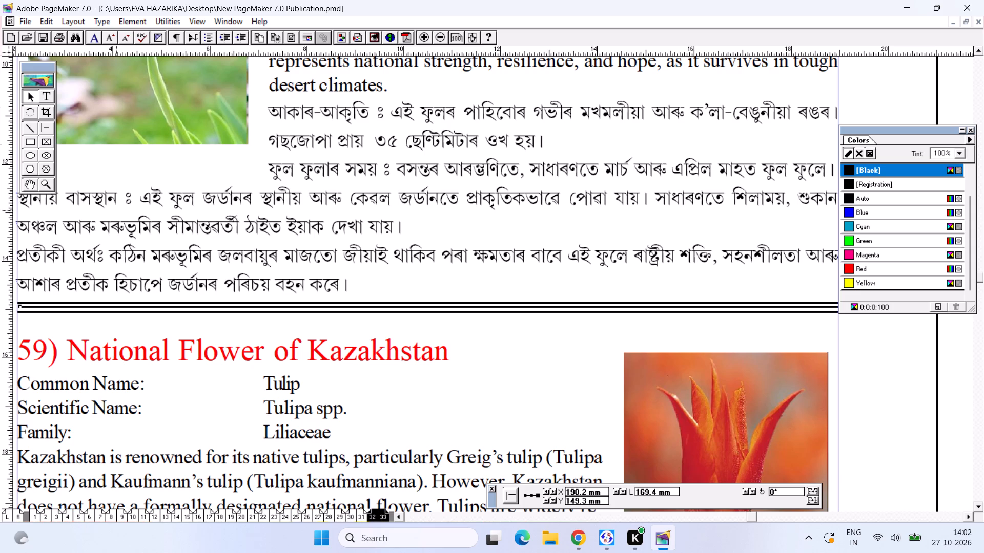
pyautogui.press('0')
pyautogui.hotkey('ctrl', '0')
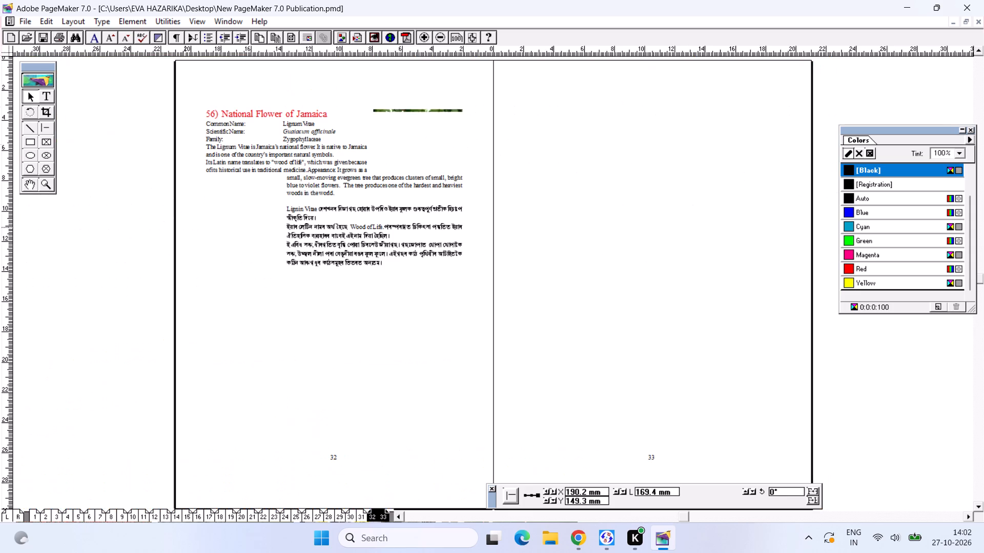
# Move the Kazakhstan text block up slightly, to about Y 208.4 mm, closer beneath the triple divider.
pyautogui.click(577, 296)
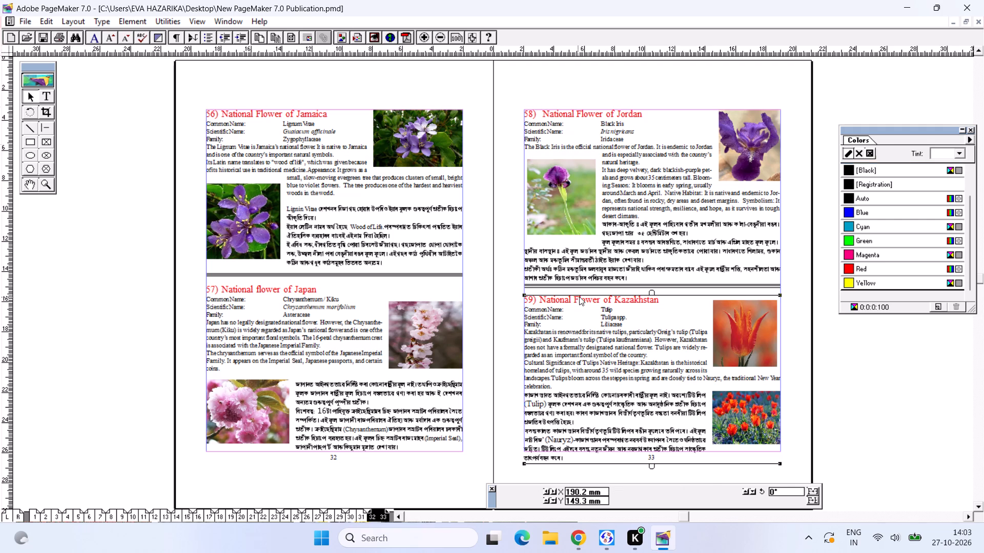
pyautogui.click(569, 271)
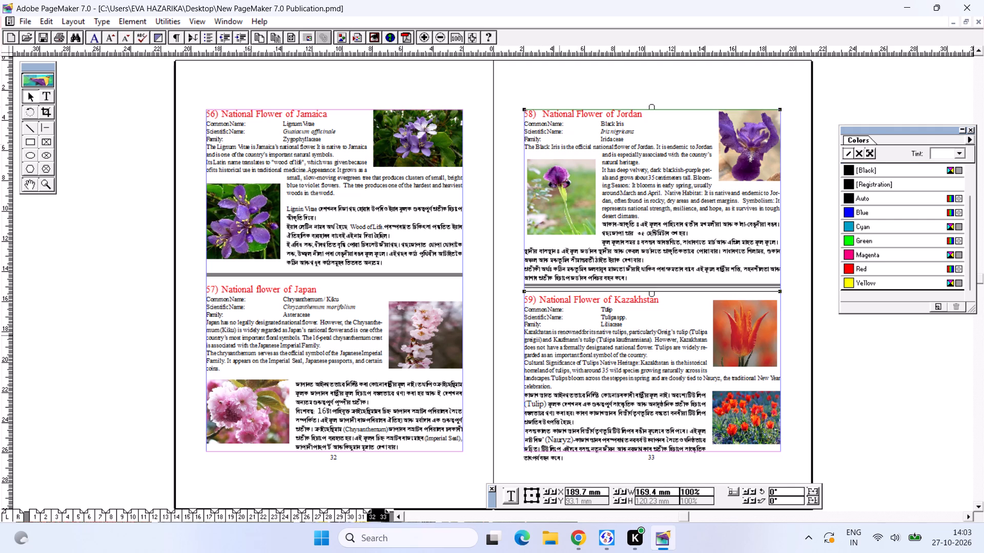
pyautogui.moveTo(558, 335); pyautogui.dragTo(560, 330)
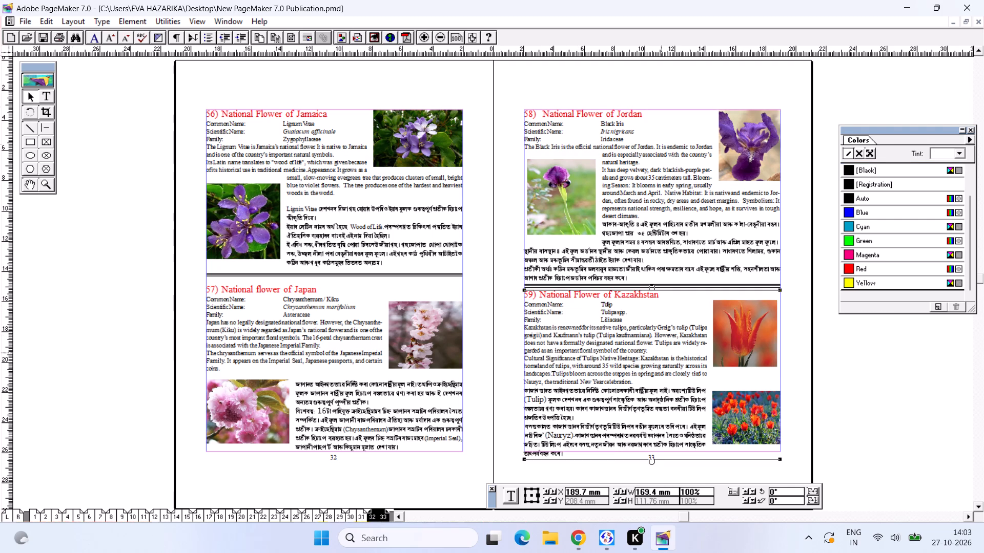
pyautogui.click(810, 332)
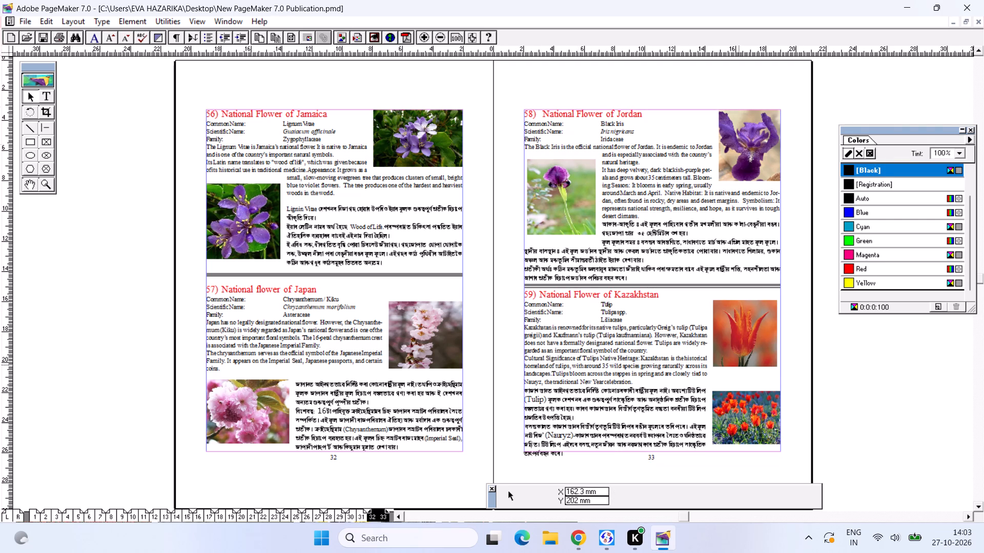
# Move the tulip field picture up beneath the single tulip picture, to about X 189.7 mm and Y 226 mm.
pyautogui.click(737, 364)
pyautogui.moveTo(733, 407); pyautogui.dragTo(737, 395)
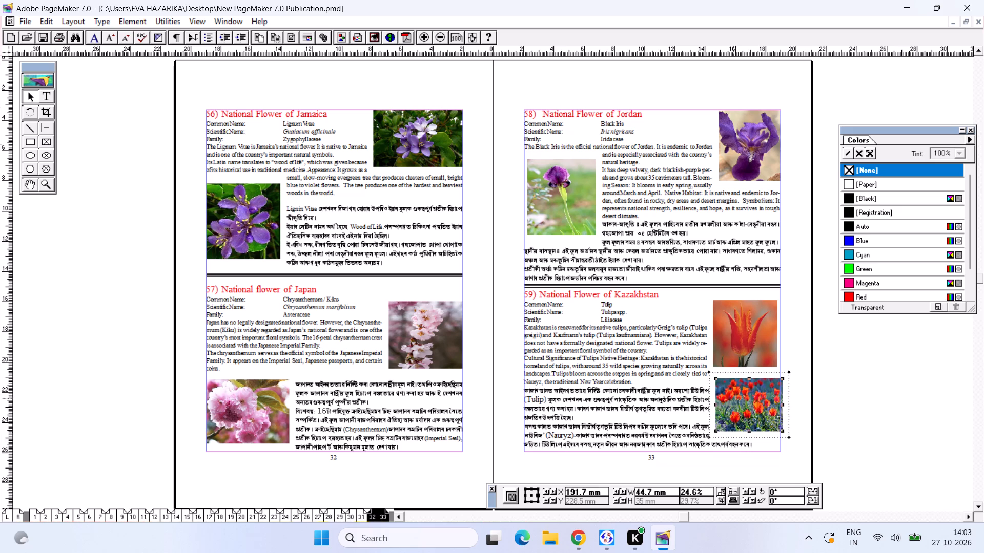
pyautogui.moveTo(738, 419); pyautogui.dragTo(733, 415)
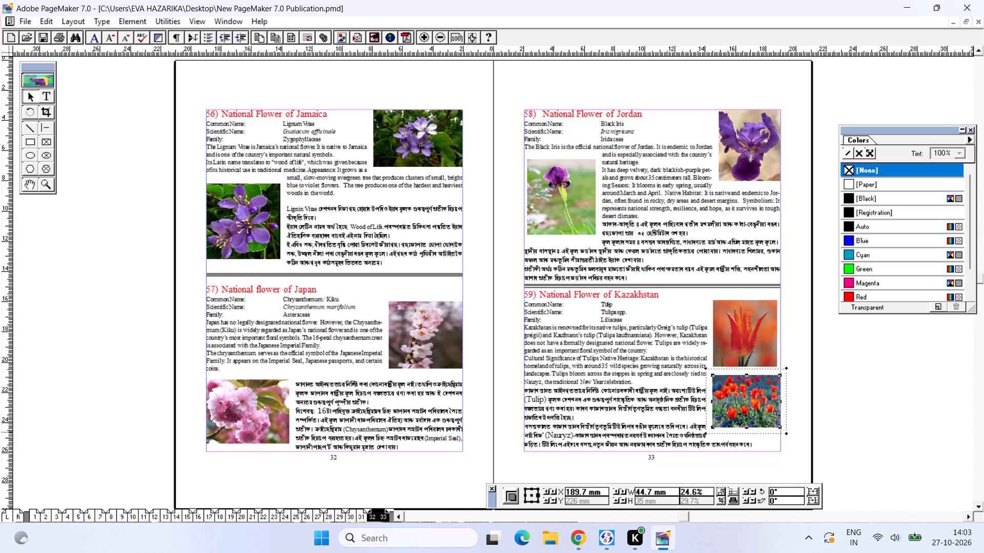
pyautogui.click(654, 433)
pyautogui.click(908, 427)
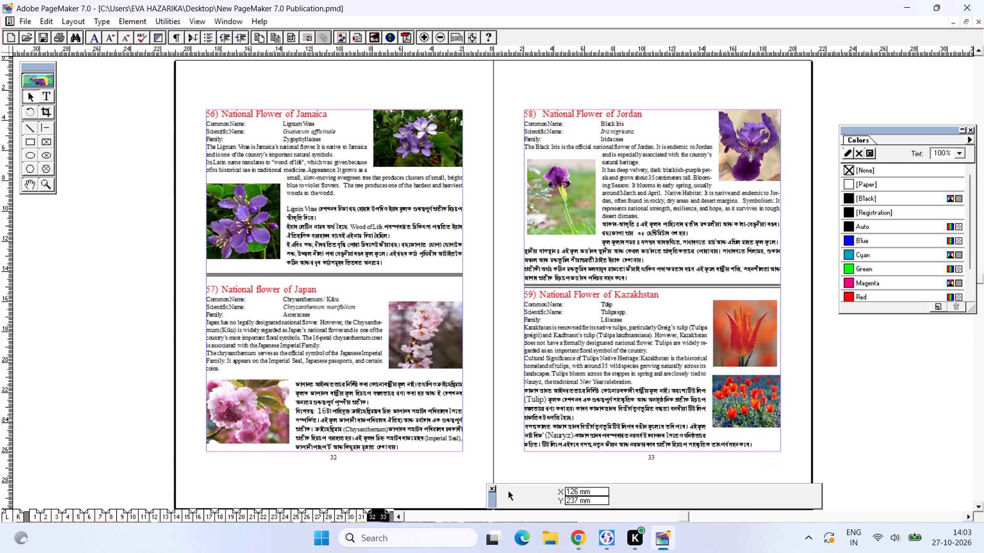
# Insert two pages after page 33 and open the new 34–35 spread.
pyautogui.rightClick(372, 509)
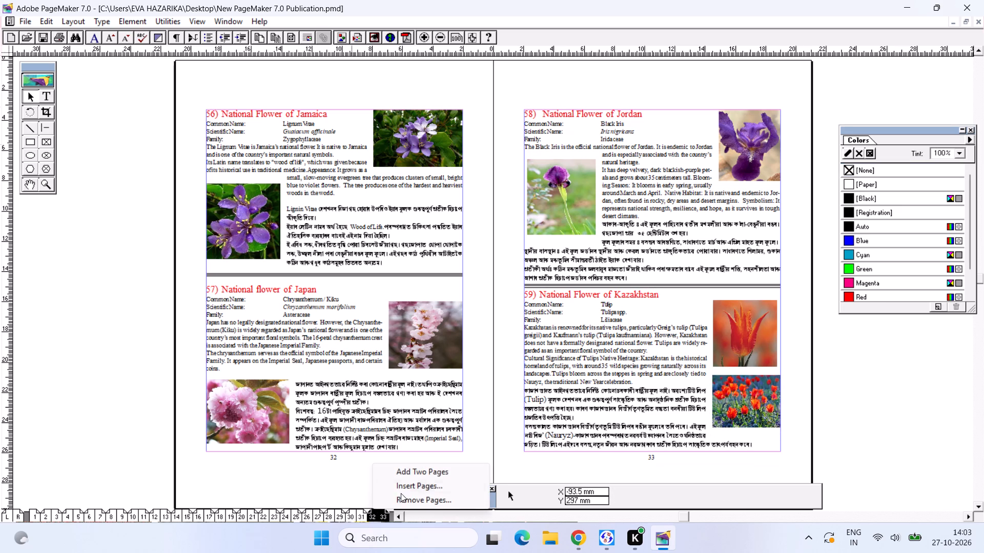
pyautogui.click(408, 488)
pyautogui.press('Return')
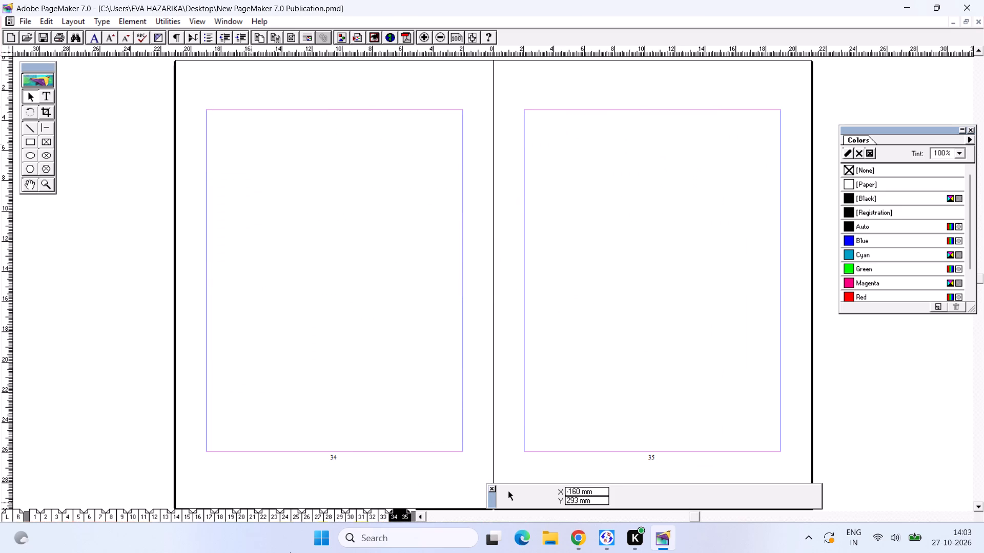
pyautogui.click(379, 519)
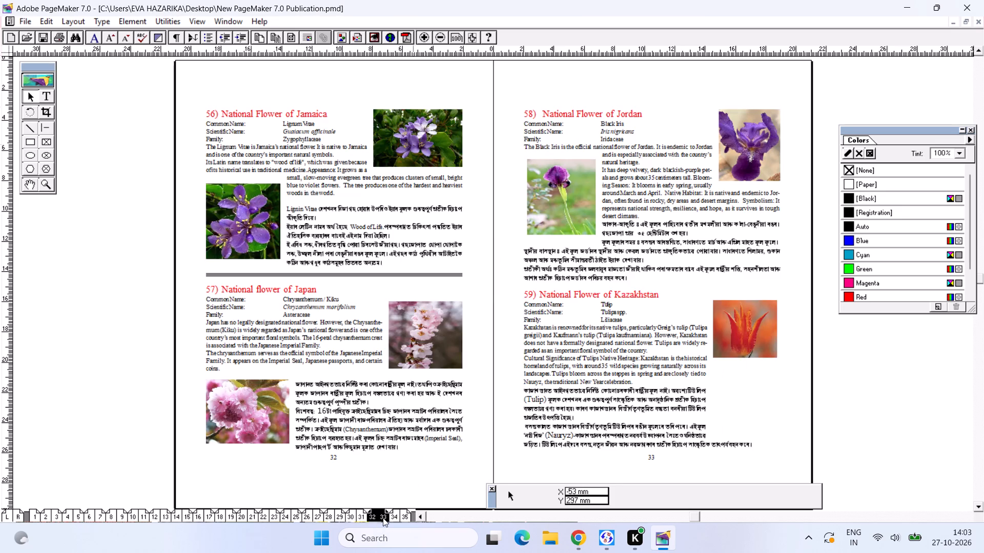
pyautogui.click(395, 515)
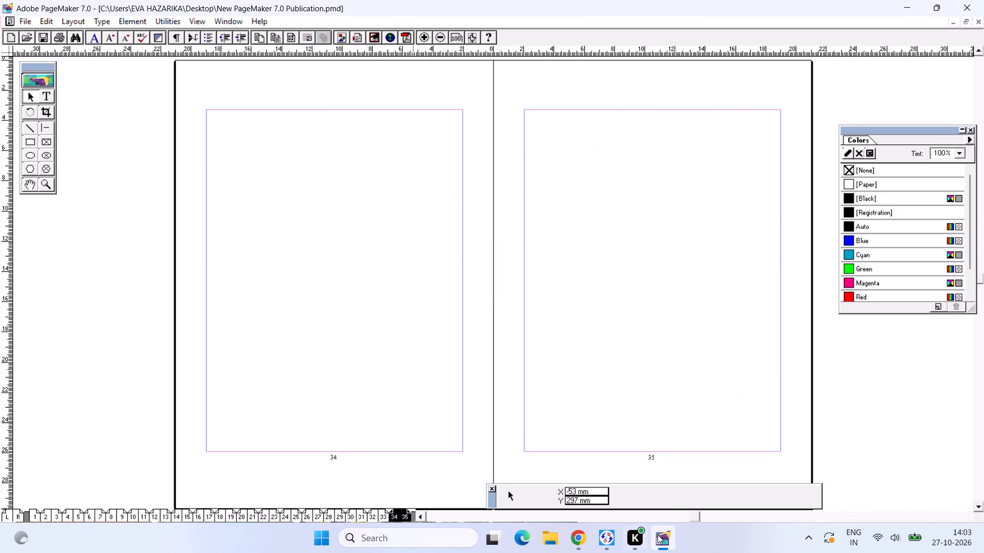
pyautogui.click(379, 512)
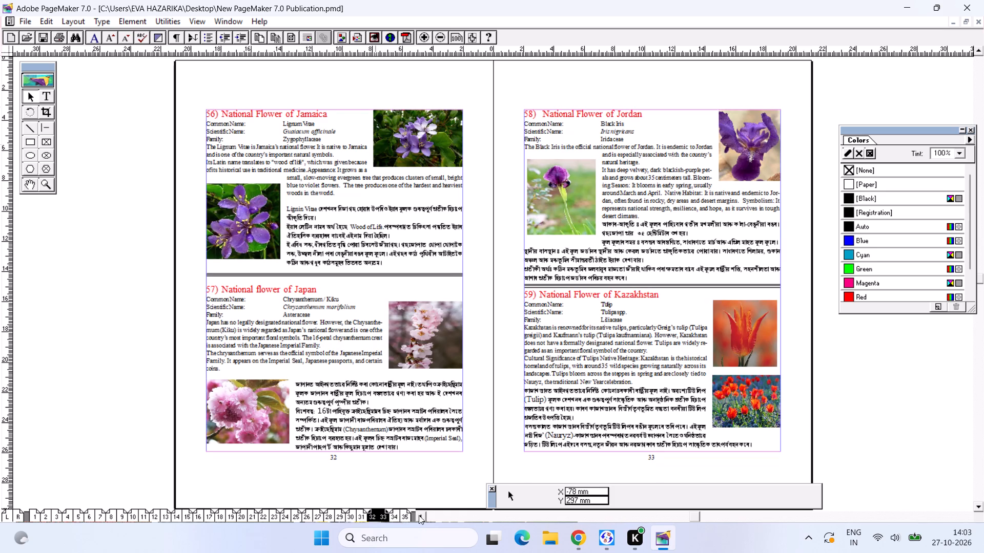
pyautogui.click(407, 517)
# Copy the whole Kenya entry from page 74 of national flowers (2) and place it at the top margin corner of page 34.
pyautogui.hotkey('ctrl', 'Tab')
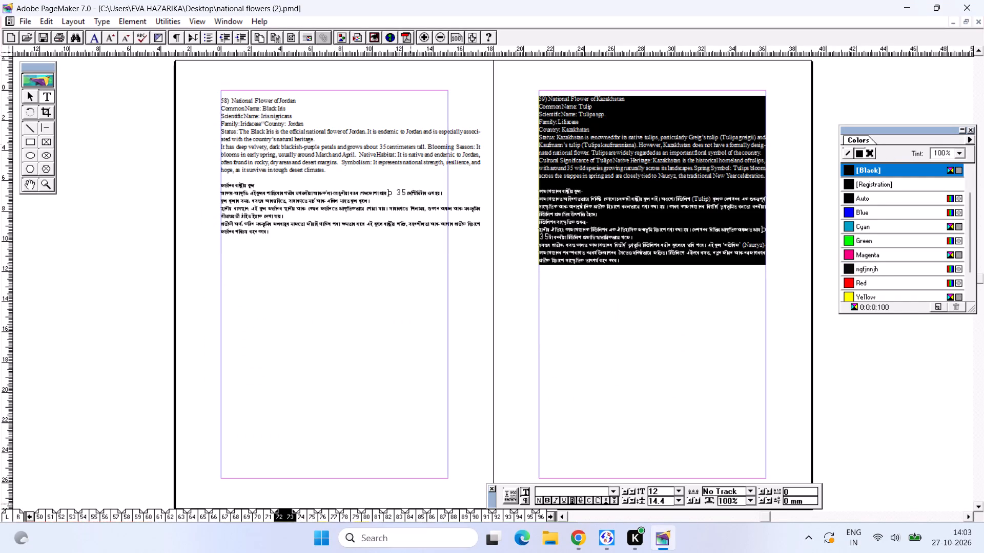
pyautogui.click(305, 521)
pyautogui.click(304, 518)
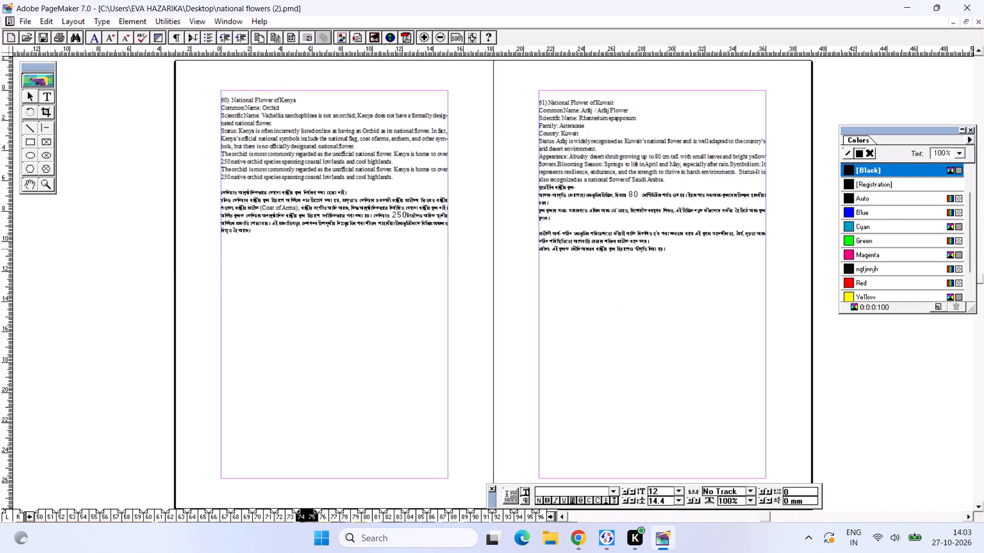
pyautogui.click(363, 188)
pyautogui.hotkey('ctrl', 'a')
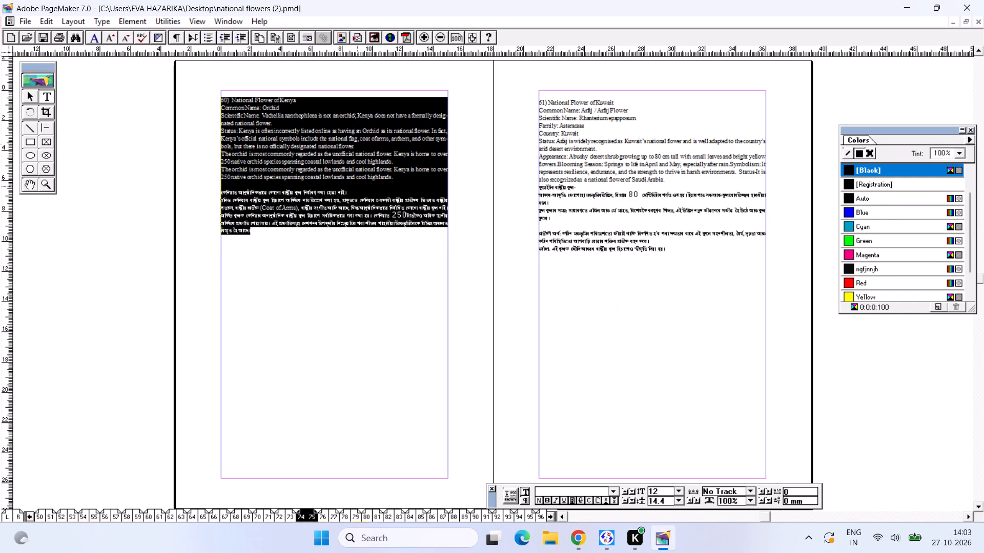
pyautogui.hotkey('ctrl', 'c')
pyautogui.hotkey('ctrl', 'Tab')
pyautogui.hotkey('ctrl', 'v')
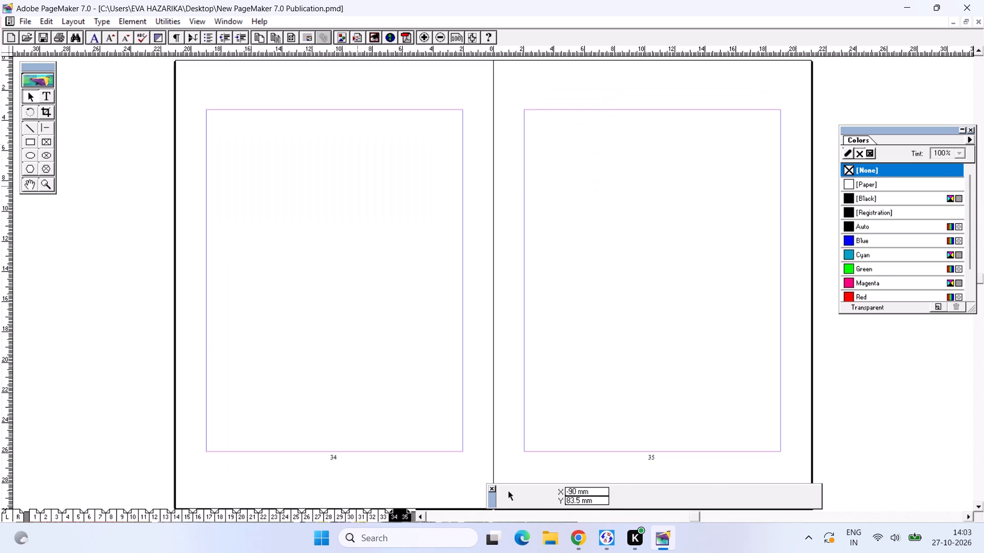
pyautogui.moveTo(400, 164); pyautogui.dragTo(221, 160)
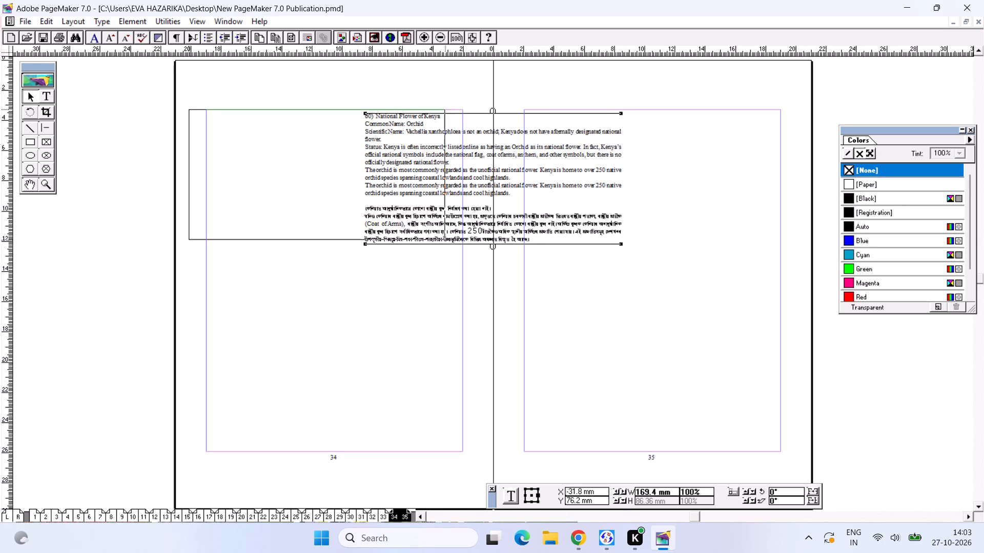
pyautogui.moveTo(221, 160); pyautogui.dragTo(243, 161)
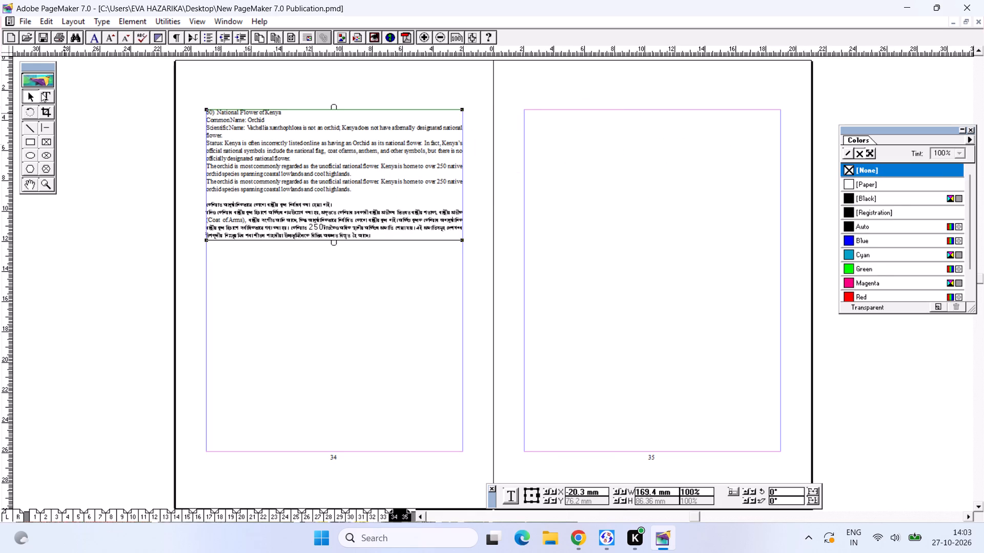
# Format the heading "60) National Flower of Kenya" at 18 pt in Red.
pyautogui.click(42, 93)
pyautogui.hotkey('ctrl', '2')
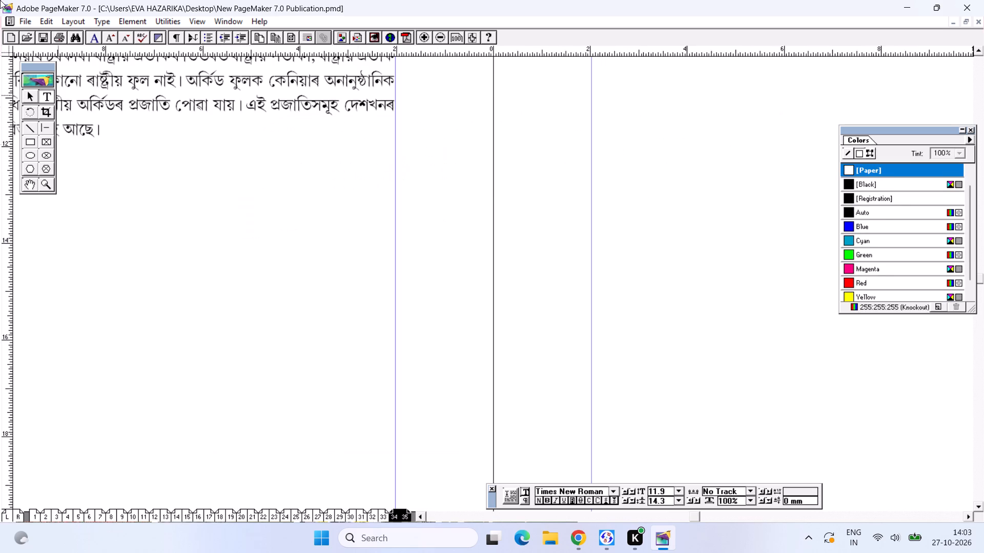
pyautogui.click(26, 181)
pyautogui.moveTo(207, 235); pyautogui.dragTo(370, 523)
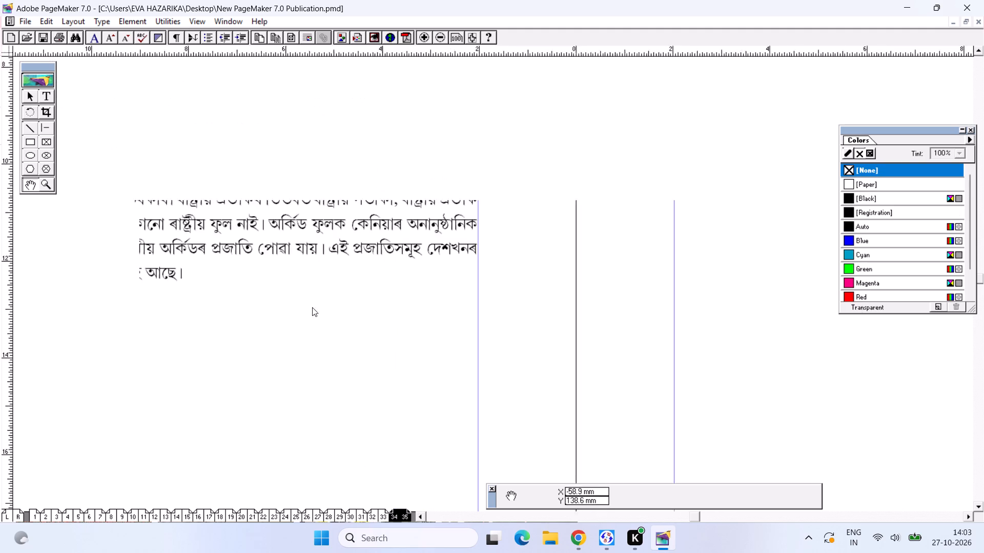
pyautogui.moveTo(349, 265); pyautogui.dragTo(478, 313)
pyautogui.moveTo(428, 250); pyautogui.dragTo(474, 343)
pyautogui.moveTo(374, 266); pyautogui.dragTo(465, 299)
pyautogui.moveTo(429, 268); pyautogui.dragTo(440, 293)
pyautogui.moveTo(437, 281); pyautogui.dragTo(473, 277)
pyautogui.moveTo(464, 279); pyautogui.dragTo(469, 278)
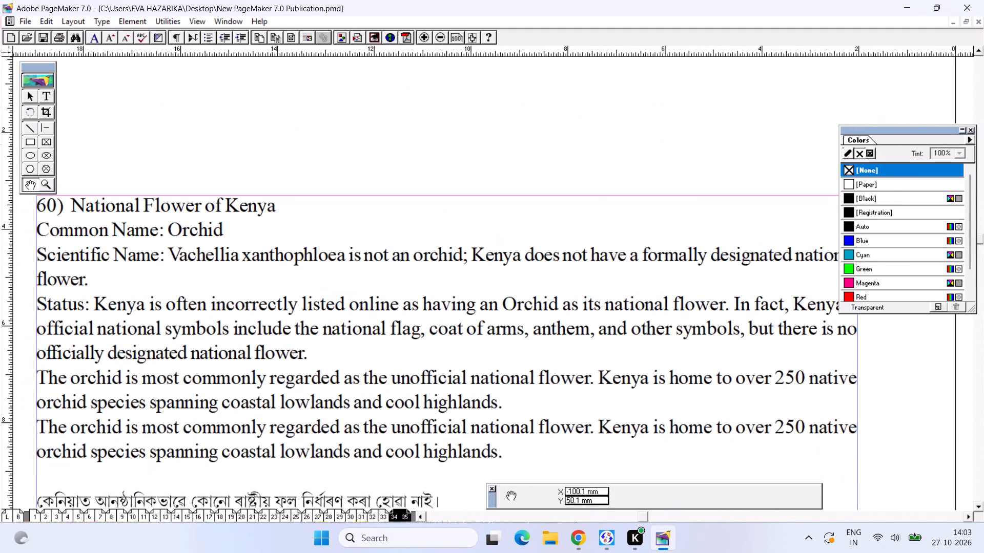
pyautogui.click(51, 99)
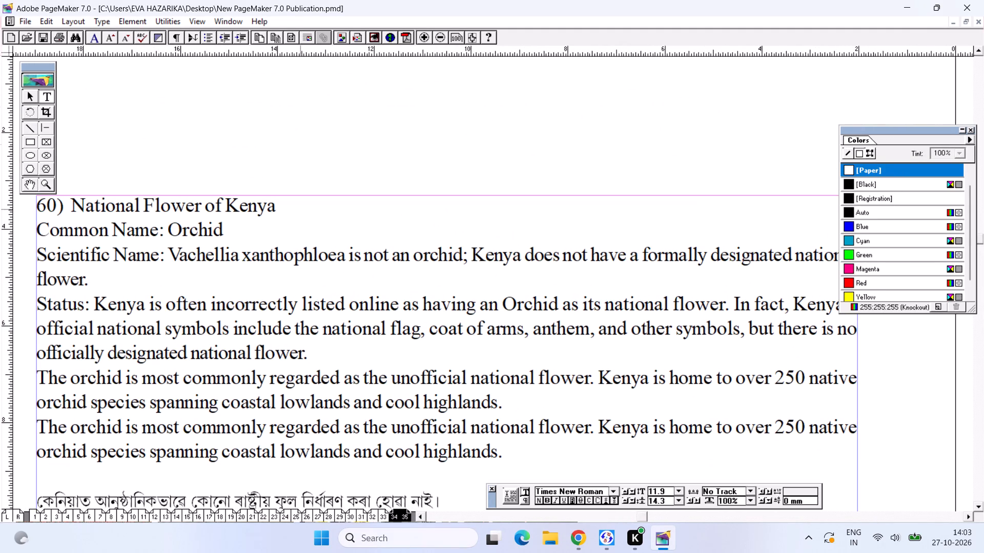
pyautogui.moveTo(299, 208); pyautogui.dragTo(84, 180)
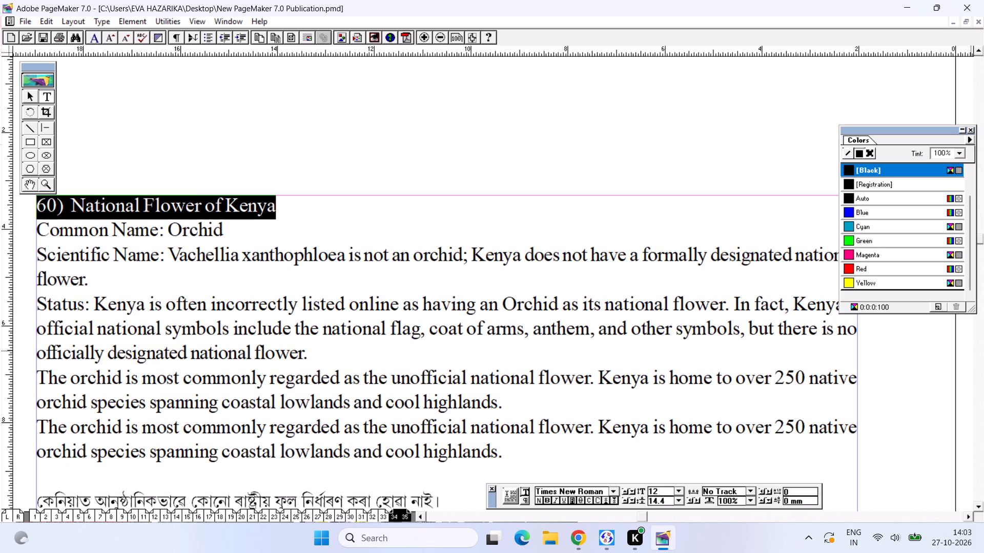
pyautogui.hotkey('ctrl', 'shift', '.')
pyautogui.hotkey('ctrl', 'shift', '.')
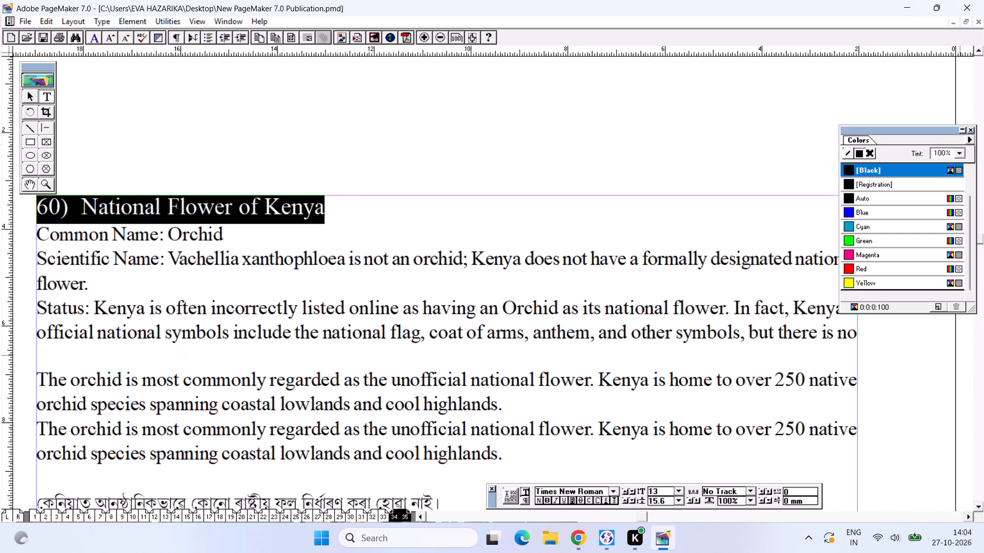
pyautogui.hotkey('ctrl', 'shift', '.')
pyautogui.hotkey('ctrl', 'shift', '.')
pyautogui.hotkey('ctrl', 'shift', '.')
pyautogui.hotkey('ctrl', 'shift', '.')
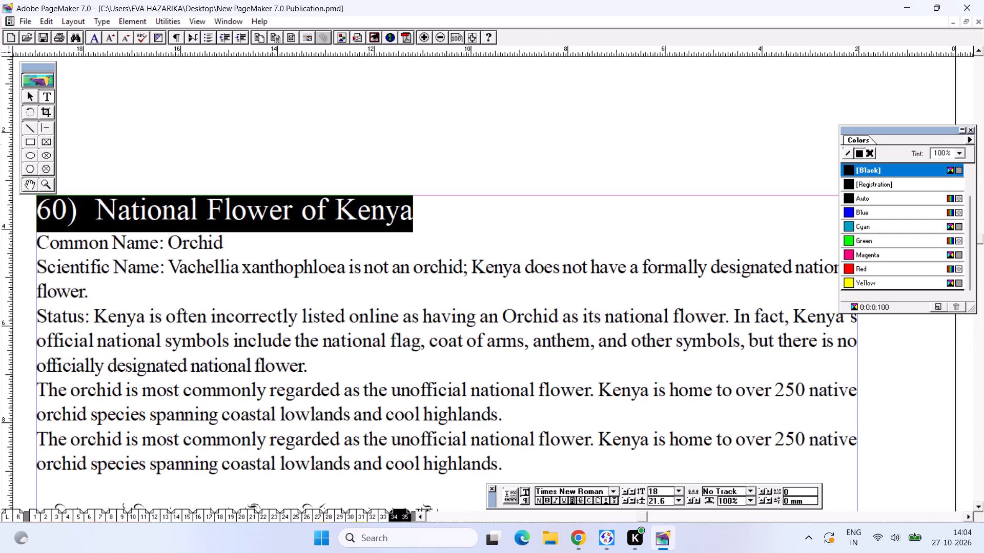
pyautogui.click(896, 269)
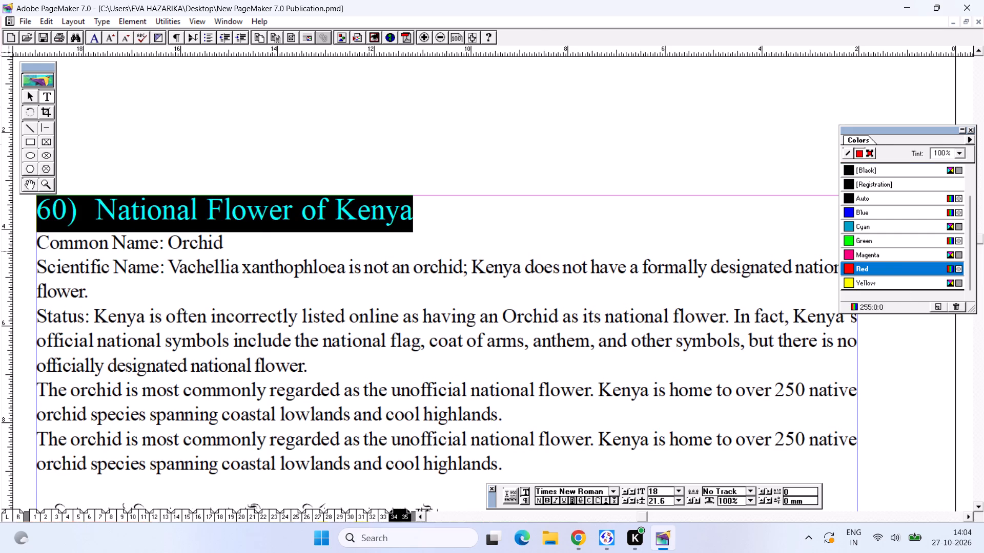
pyautogui.click(309, 251)
# Insert two tab spaces after the "Common Name:" and "Scientific Name:" labels so their values line up.
pyautogui.click(169, 246)
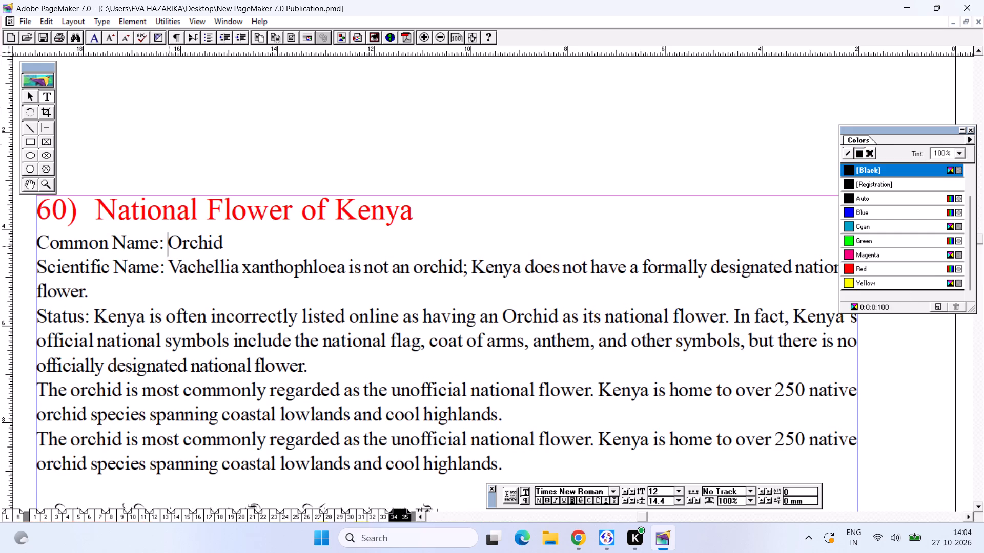
pyautogui.press('Tab')
pyautogui.press('Tab')
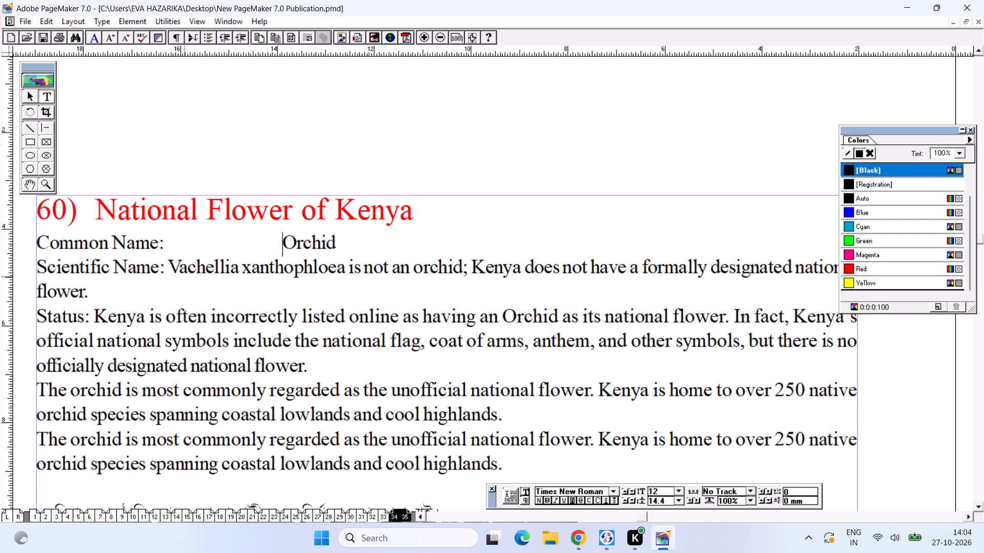
pyautogui.click(169, 269)
pyautogui.press('Tab')
pyautogui.press('Tab')
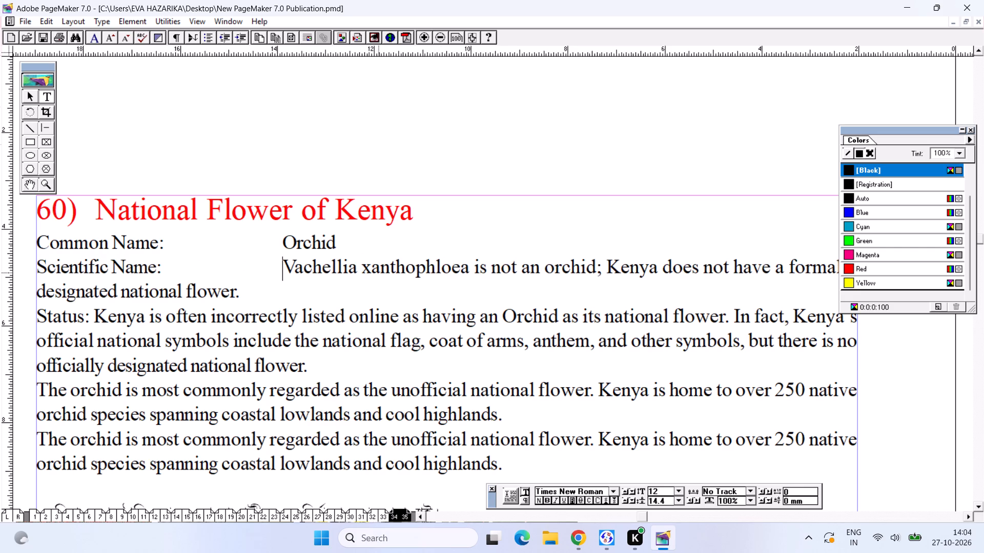
# Delete "; Kenya does not have a formally designated national flower." from the end of the scientific name line.
pyautogui.keyDown('alt'); pyautogui.moveTo(418, 297); pyautogui.dragTo(378, 292); pyautogui.keyUp('alt')
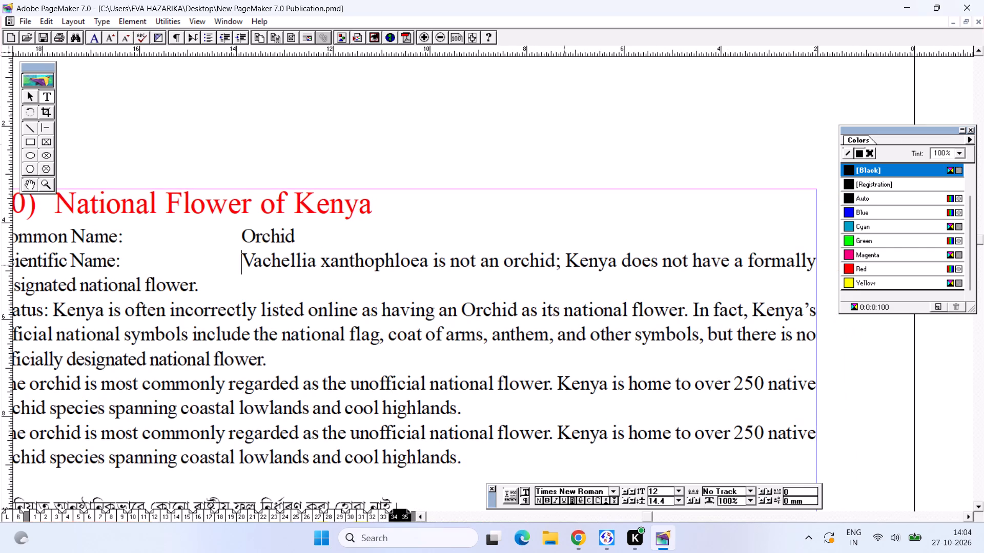
pyautogui.moveTo(565, 264); pyautogui.dragTo(597, 281)
pyautogui.press('BackSpace')
pyautogui.press('BackSpace')
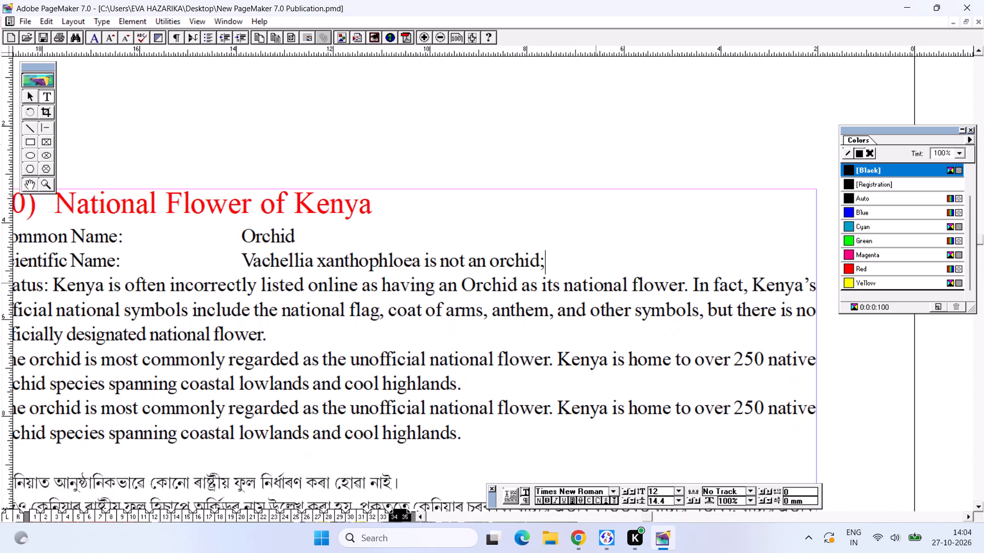
pyautogui.press('BackSpace')
# Copy the words "National Flower of Kenya" from the page 34 heading, without the number 60.
pyautogui.moveTo(234, 311); pyautogui.dragTo(282, 326)
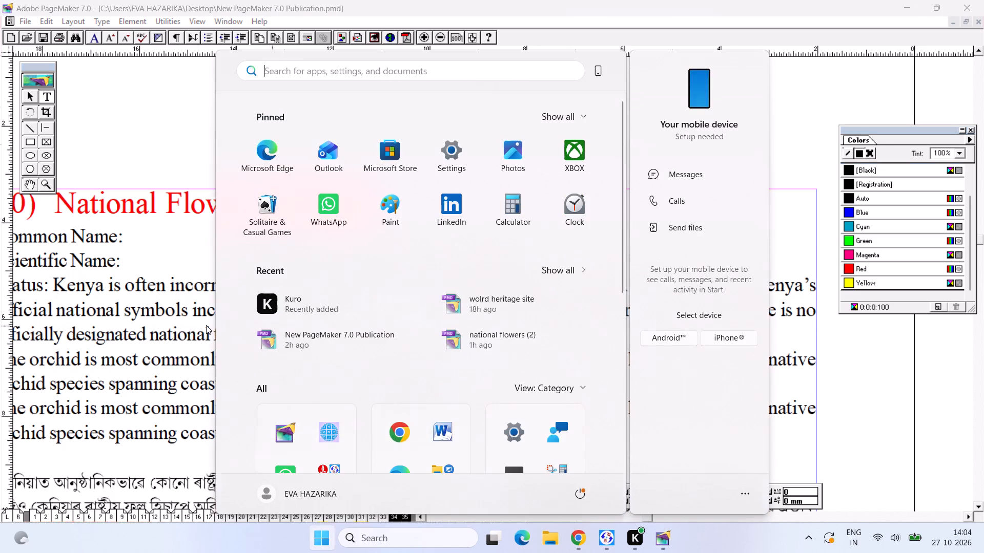
pyautogui.click(158, 326)
pyautogui.keyDown('alt'); pyautogui.moveTo(137, 329); pyautogui.dragTo(208, 320); pyautogui.keyUp('alt')
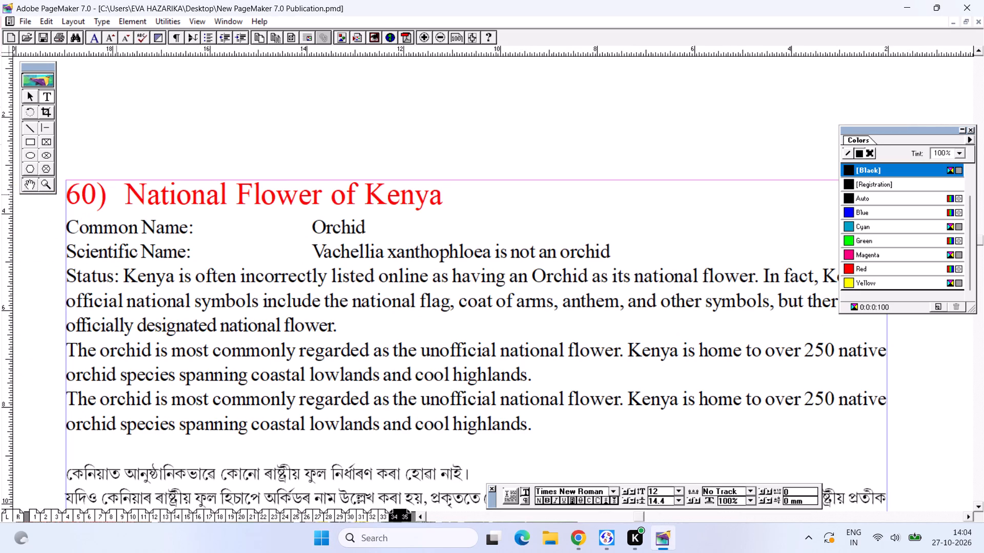
pyautogui.moveTo(122, 194); pyautogui.dragTo(503, 201)
pyautogui.hotkey('ctrl', 'c')
pyautogui.hotkey('ctrl', 'c')
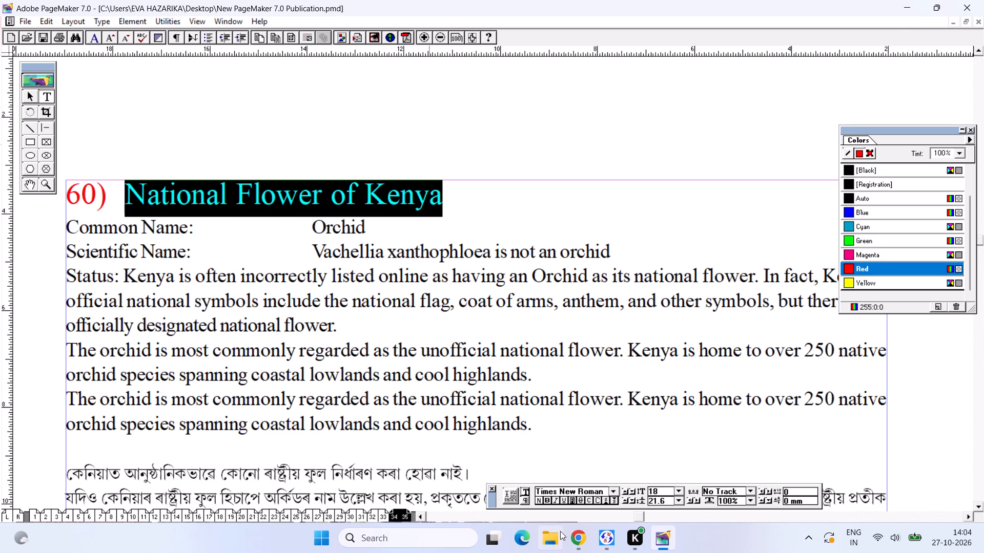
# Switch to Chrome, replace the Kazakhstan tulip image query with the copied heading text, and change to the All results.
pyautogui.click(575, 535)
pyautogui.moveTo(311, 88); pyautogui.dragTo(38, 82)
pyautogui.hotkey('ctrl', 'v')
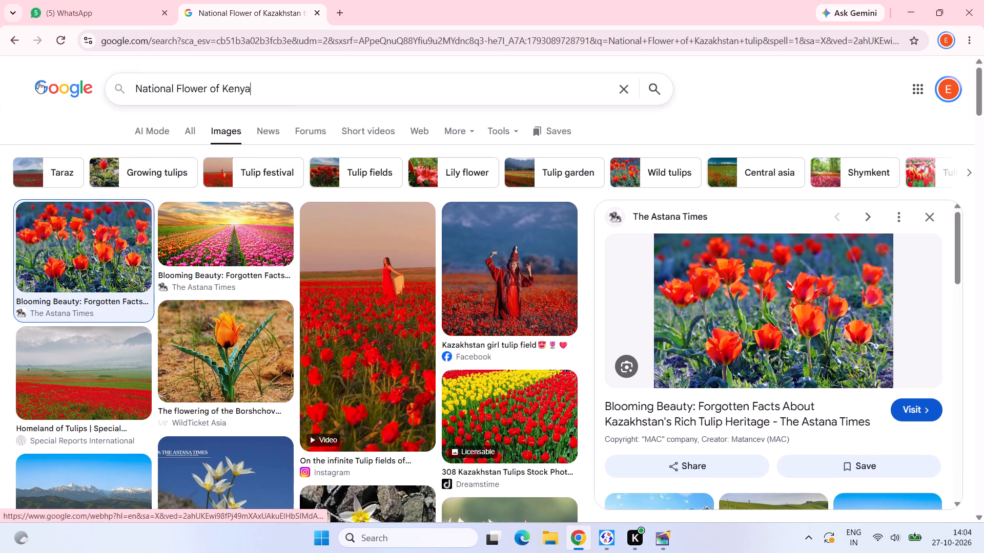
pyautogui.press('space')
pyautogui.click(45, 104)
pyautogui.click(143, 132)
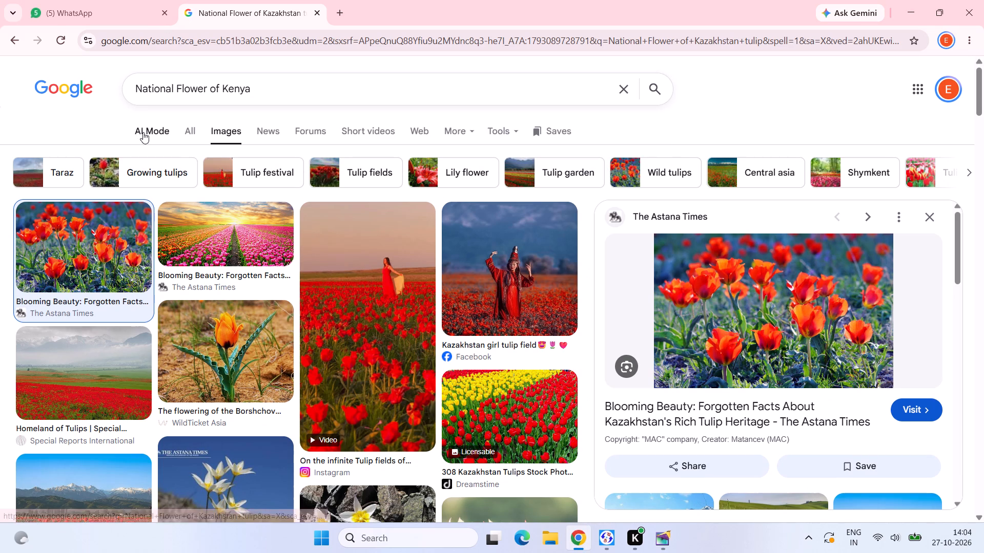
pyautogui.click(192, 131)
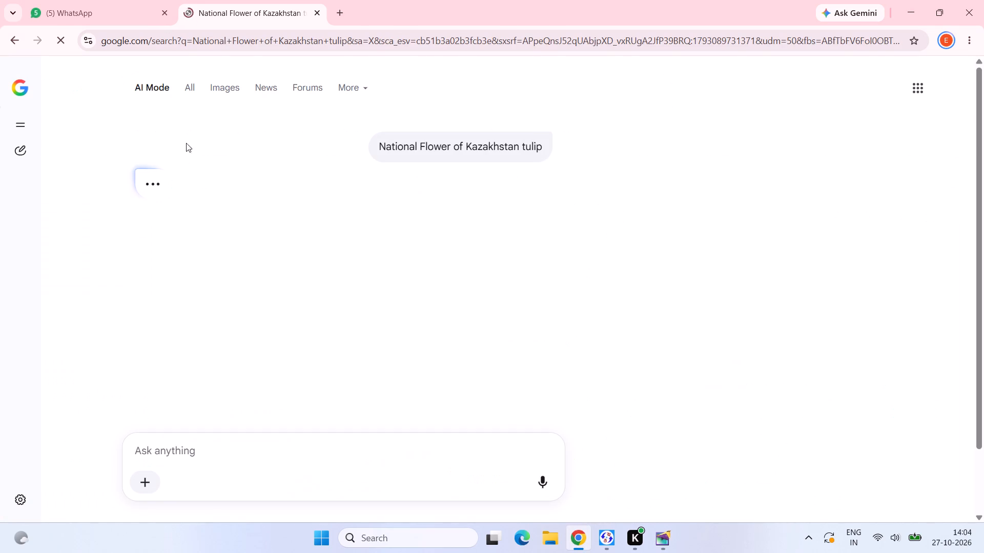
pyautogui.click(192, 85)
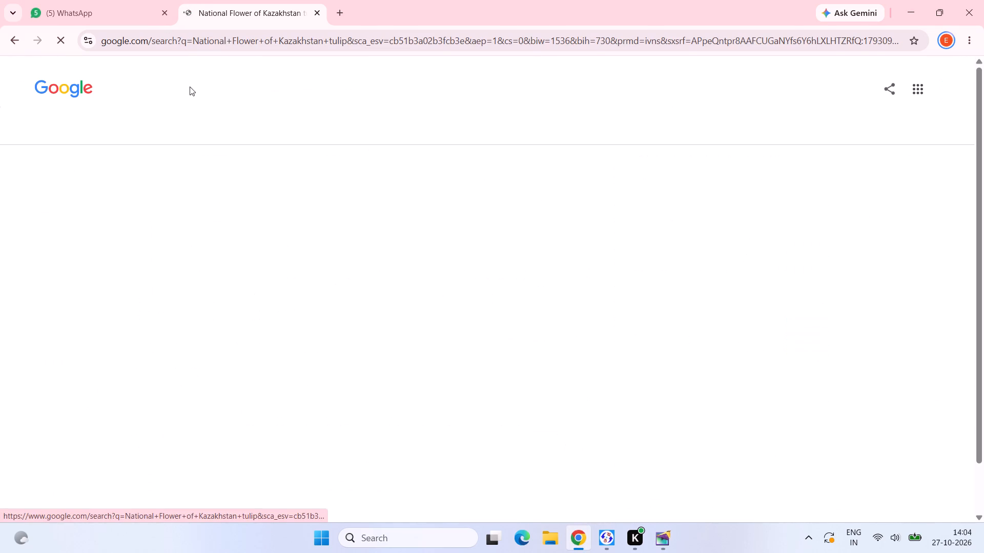
# Search Google for "National Flower of Kenya" in the All results.
pyautogui.click(321, 93)
pyautogui.moveTo(321, 92); pyautogui.dragTo(153, 78)
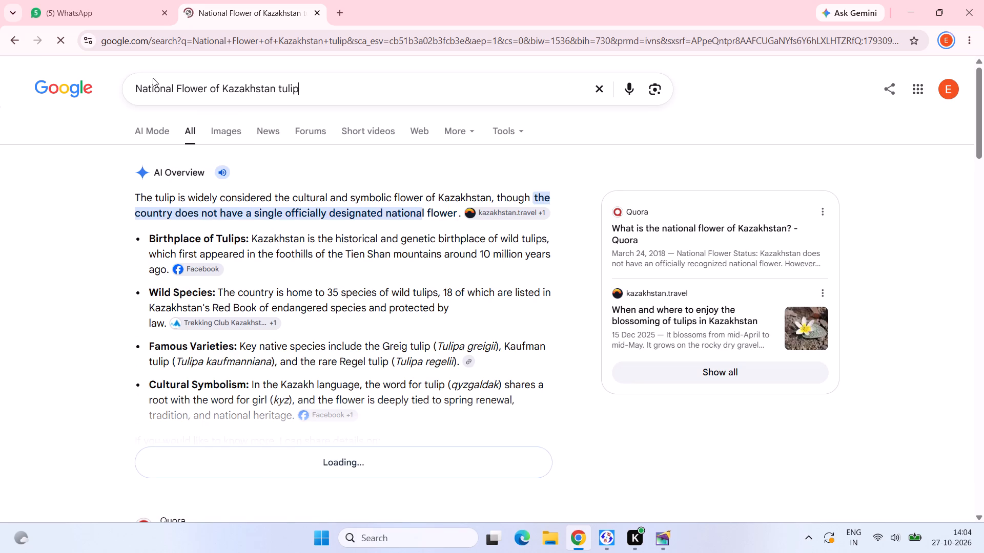
pyautogui.moveTo(153, 78); pyautogui.dragTo(96, 76)
pyautogui.hotkey('ctrl', 'v')
pyautogui.press('space')
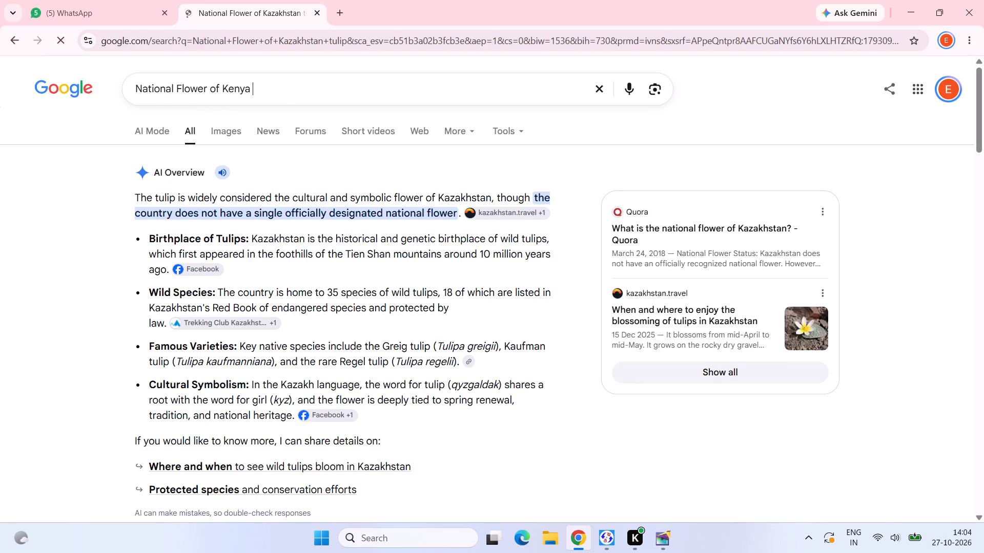
pyautogui.press('s')
pyautogui.press('e')
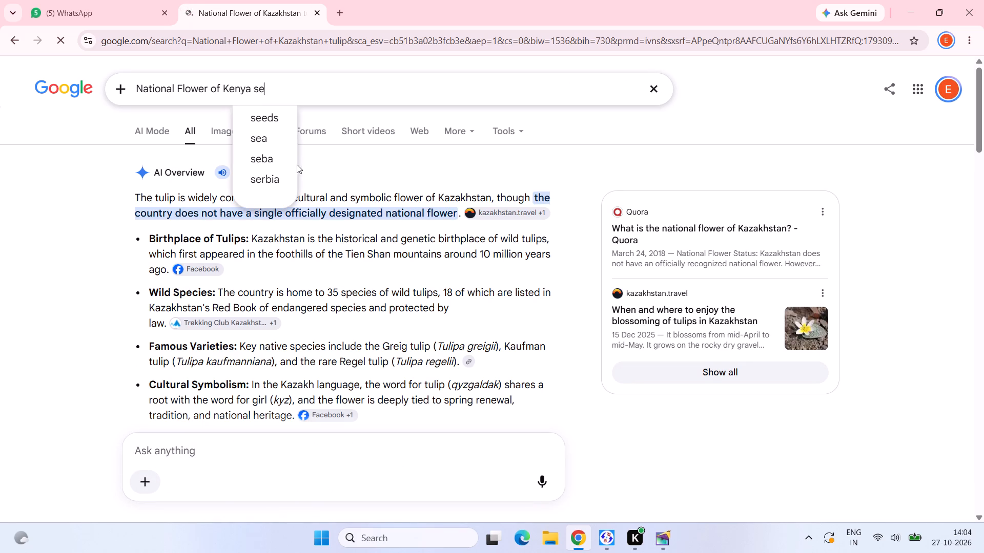
pyautogui.press('BackSpace')
pyautogui.press('BackSpace')
pyautogui.press('BackSpace')
pyautogui.press('Return')
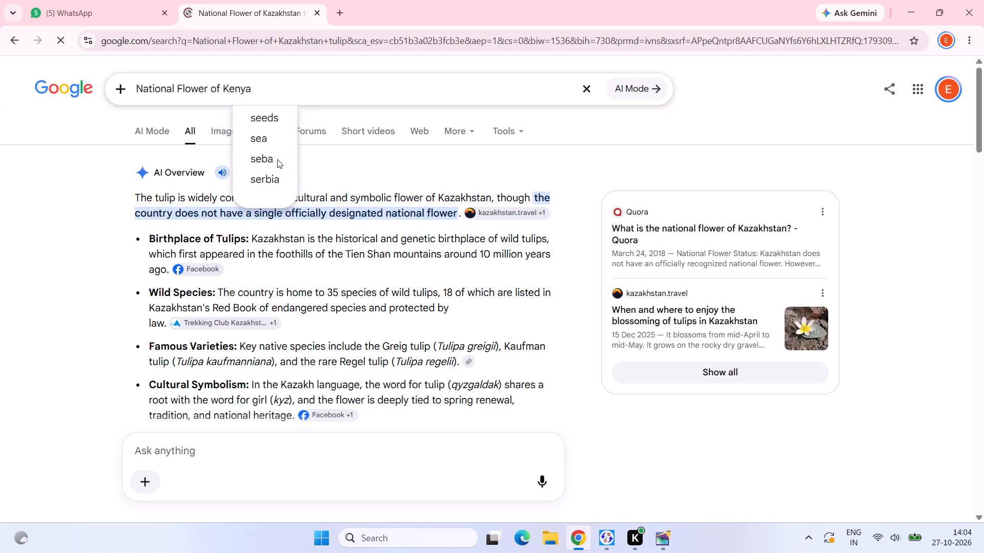
pyautogui.press('Return')
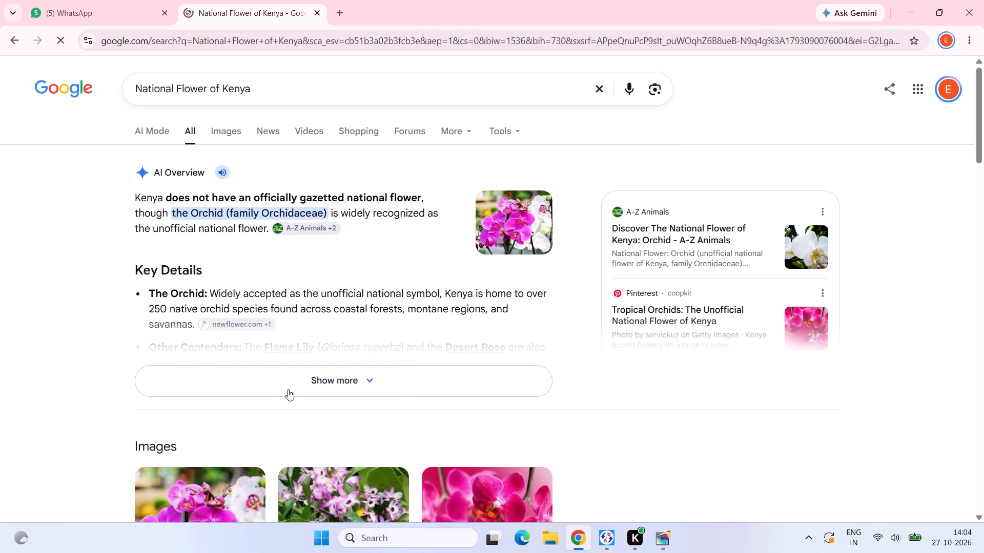
# Copy the "Scientific Name" label from the Kenya entry in PageMaker and search Google for "National Flower of Kenya Scientific Name".
pyautogui.click(659, 539)
pyautogui.moveTo(184, 251); pyautogui.dragTo(59, 245)
pyautogui.hotkey('ctrl', 'c')
pyautogui.hotkey('ctrl', 'c')
pyautogui.click(658, 538)
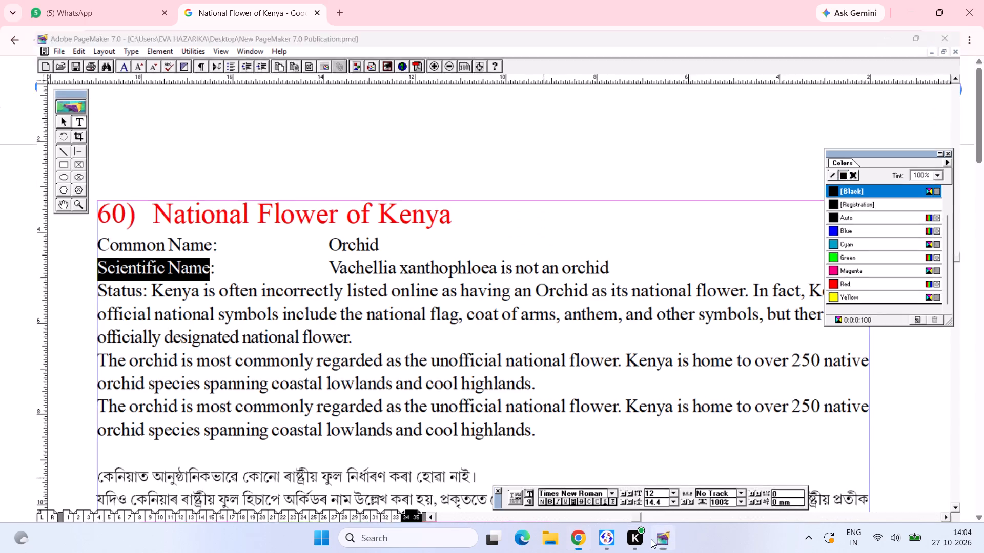
pyautogui.click(275, 95)
pyautogui.press('space')
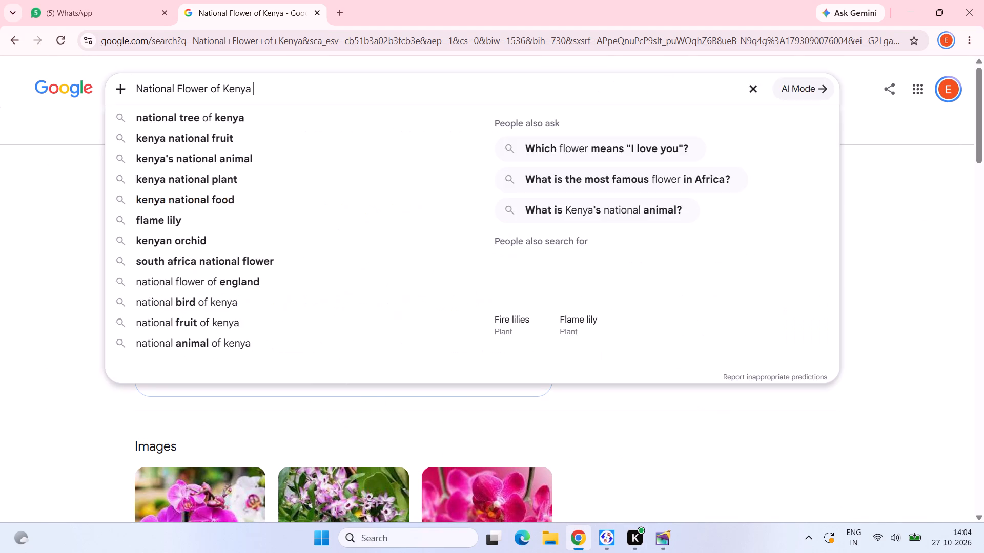
pyautogui.hotkey('ctrl', 'v')
pyautogui.press('Return')
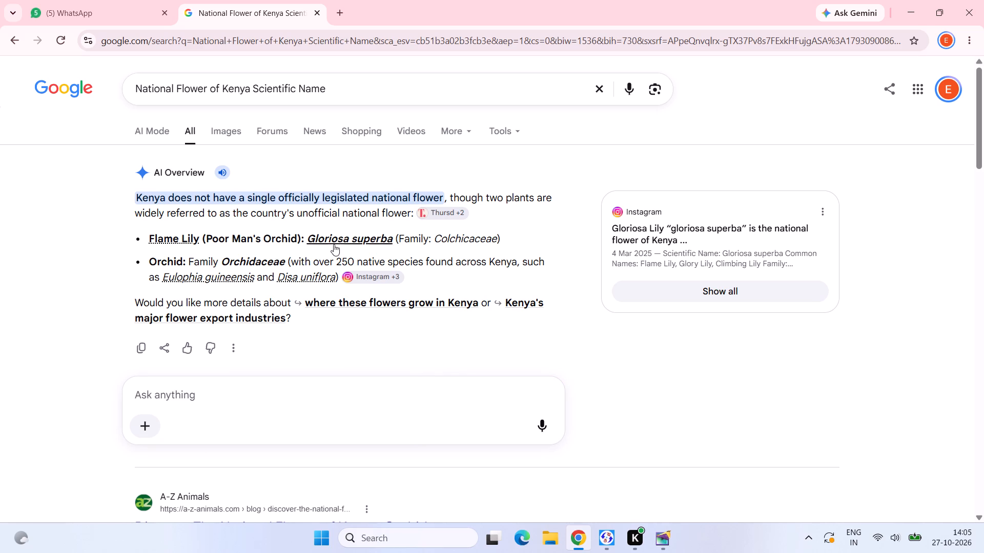
# Check the Kenya entry's name lines against the search results and read the details for Gloriosa superba.
pyautogui.click(656, 532)
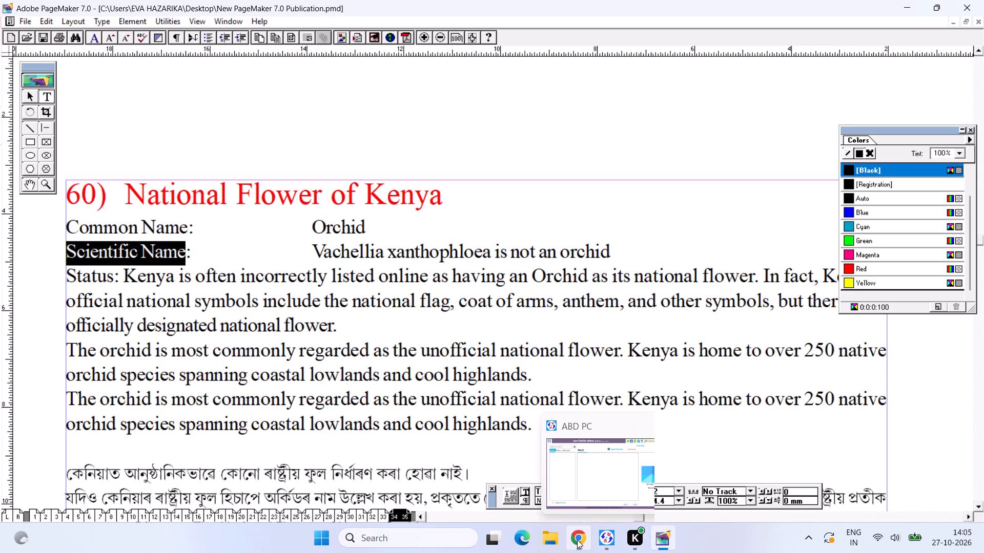
pyautogui.click(250, 227)
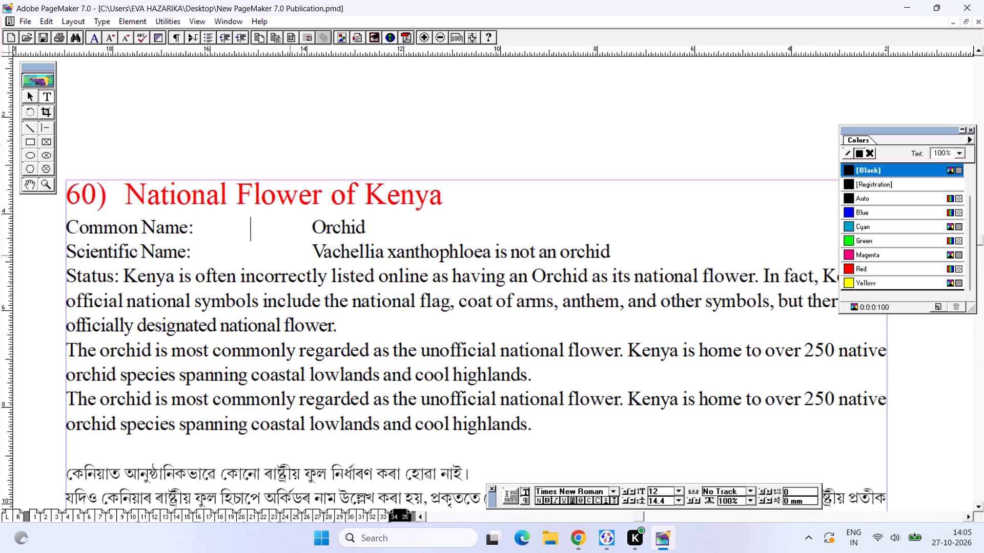
pyautogui.click(309, 250)
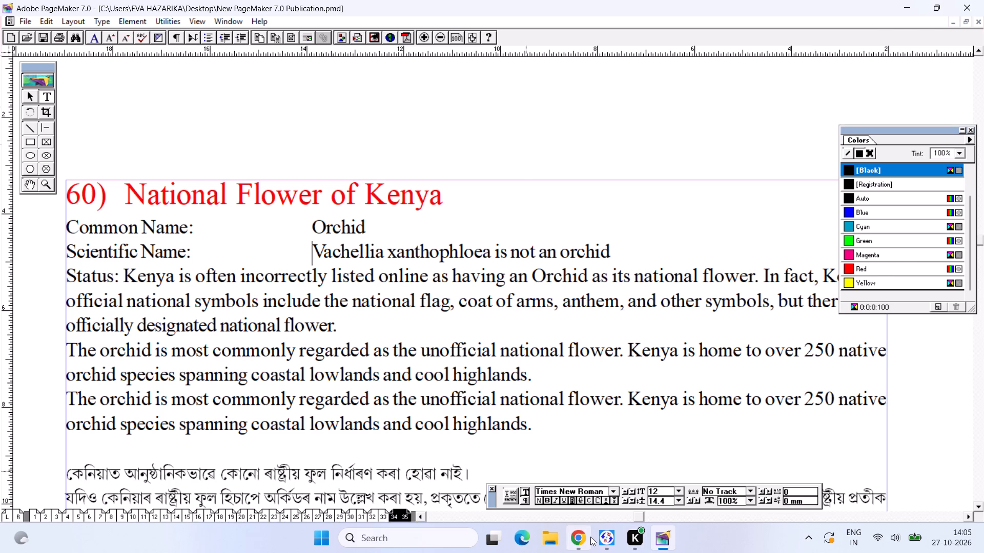
pyautogui.click(590, 537)
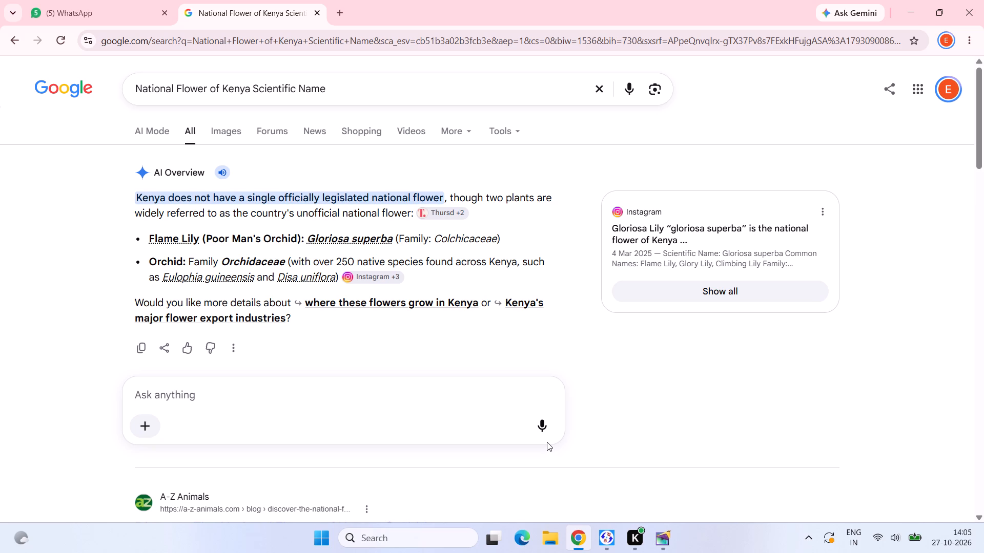
pyautogui.click(313, 237)
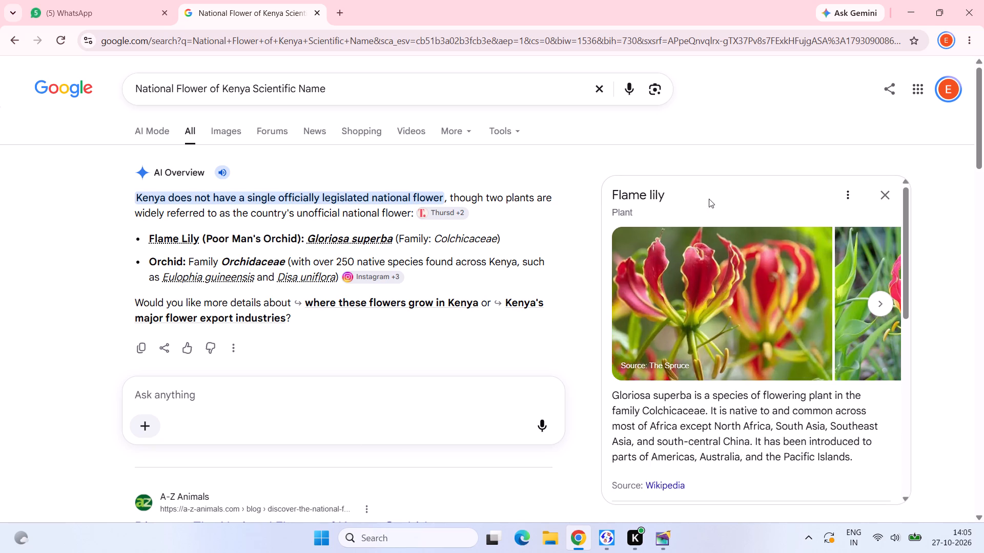
pyautogui.scroll(-1, 816, 350)
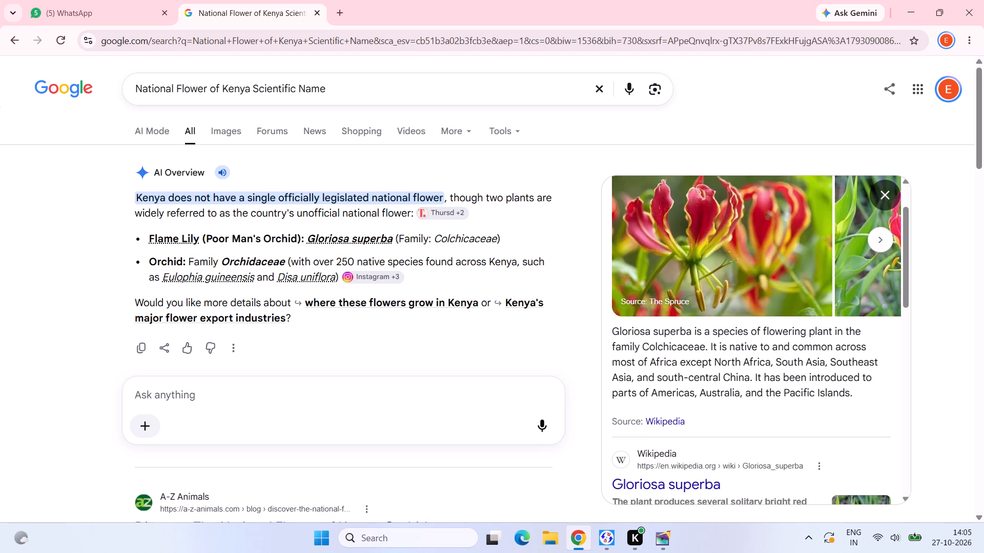
pyautogui.scroll(2, 815, 350)
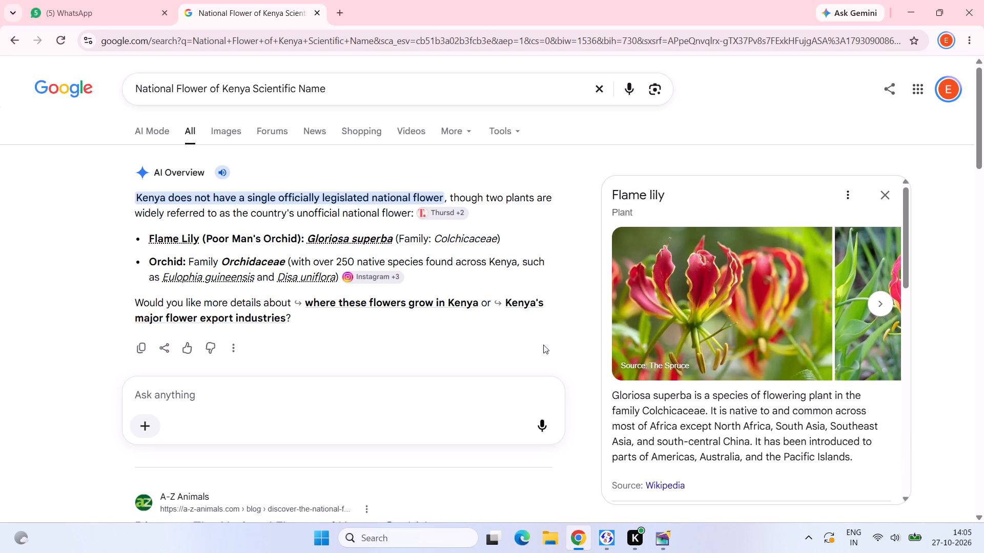
pyautogui.scroll(-1, 658, 302)
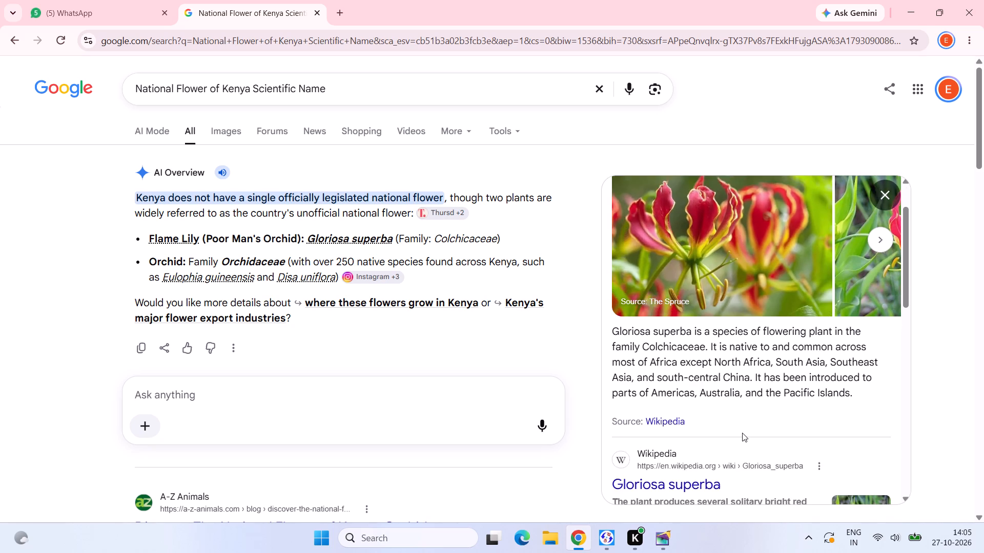
pyautogui.scroll(-1, 743, 442)
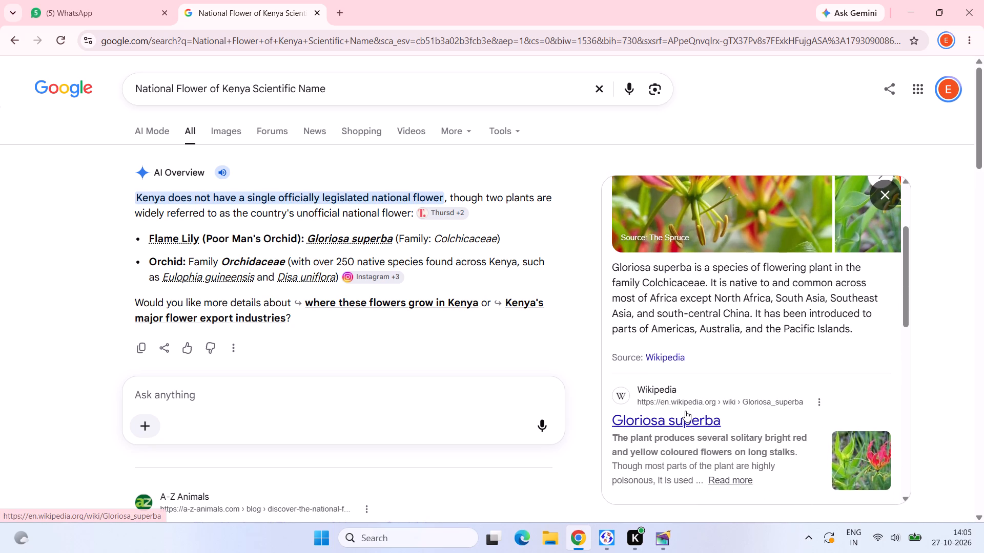
pyautogui.scroll(4, 669, 361)
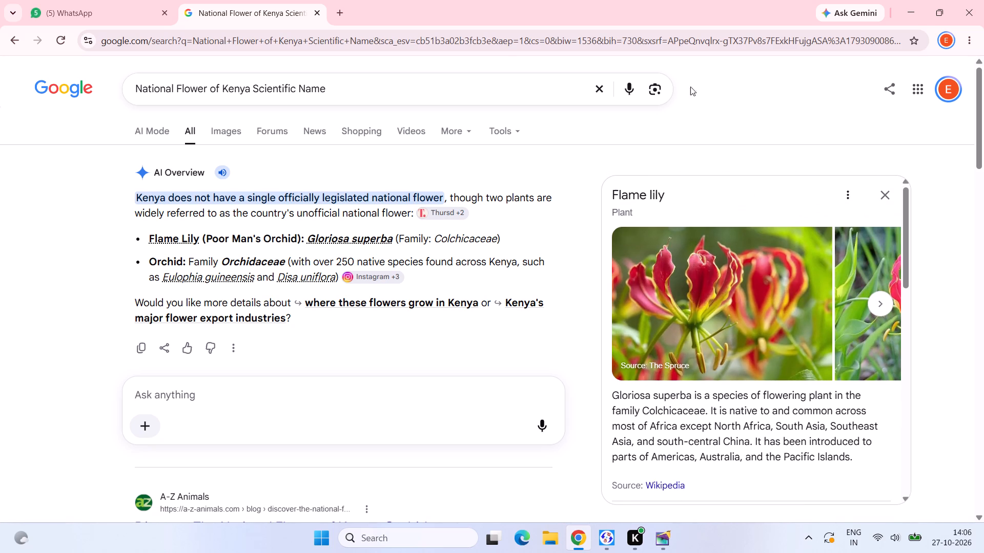
pyautogui.click(883, 193)
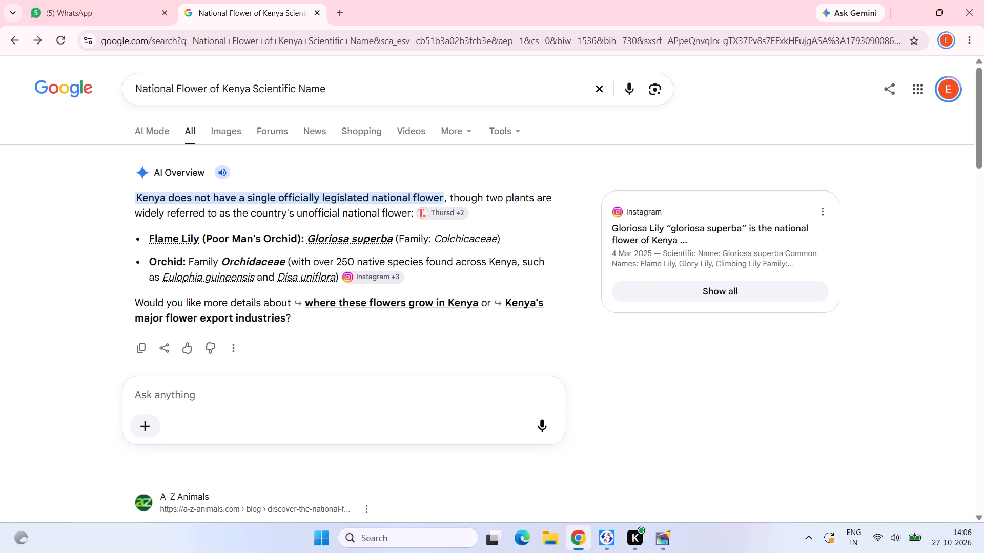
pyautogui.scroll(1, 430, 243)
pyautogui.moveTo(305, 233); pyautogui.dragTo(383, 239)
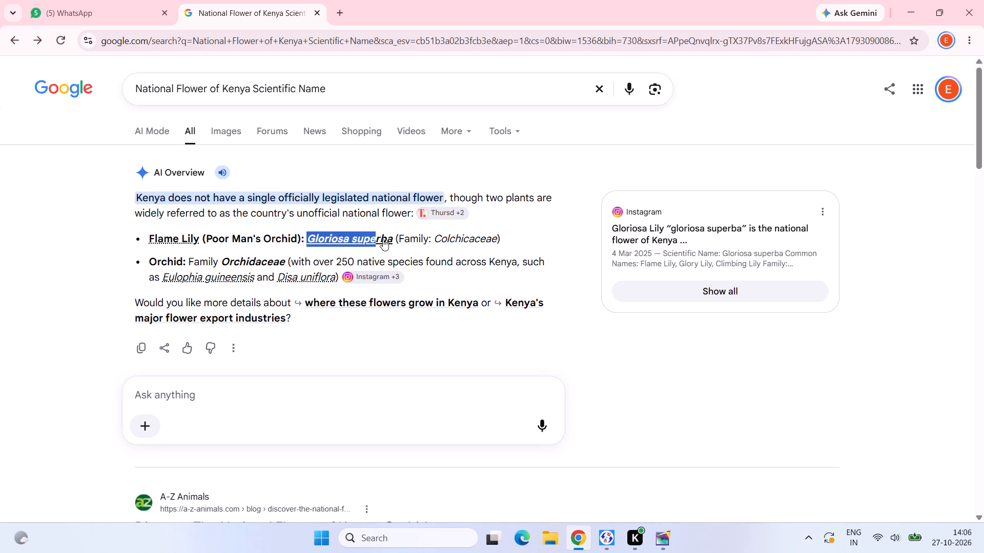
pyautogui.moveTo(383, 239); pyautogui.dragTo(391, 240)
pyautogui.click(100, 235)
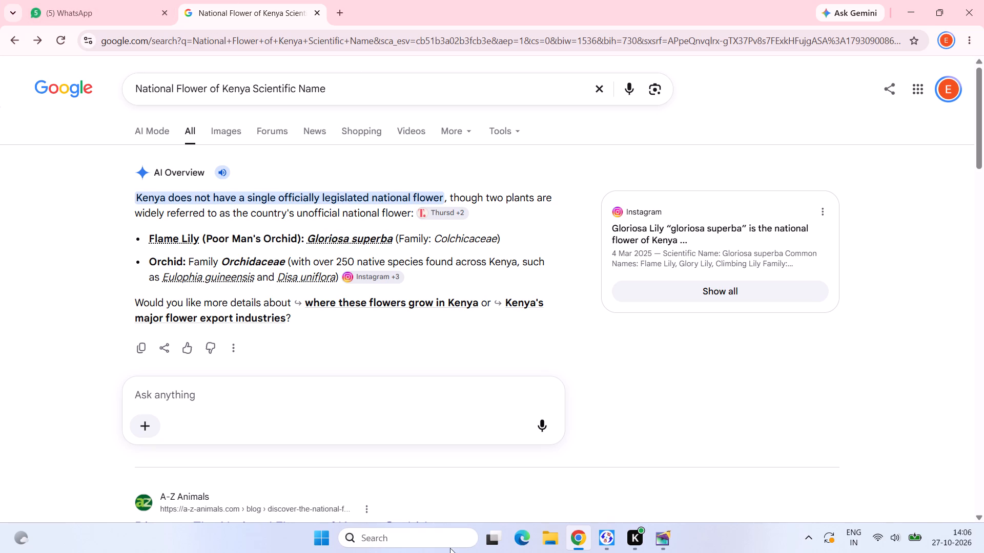
# Switch back to PageMaker and delete the "Status:" label from the start of the Kenya entry's English description.
pyautogui.click(682, 544)
pyautogui.click(670, 543)
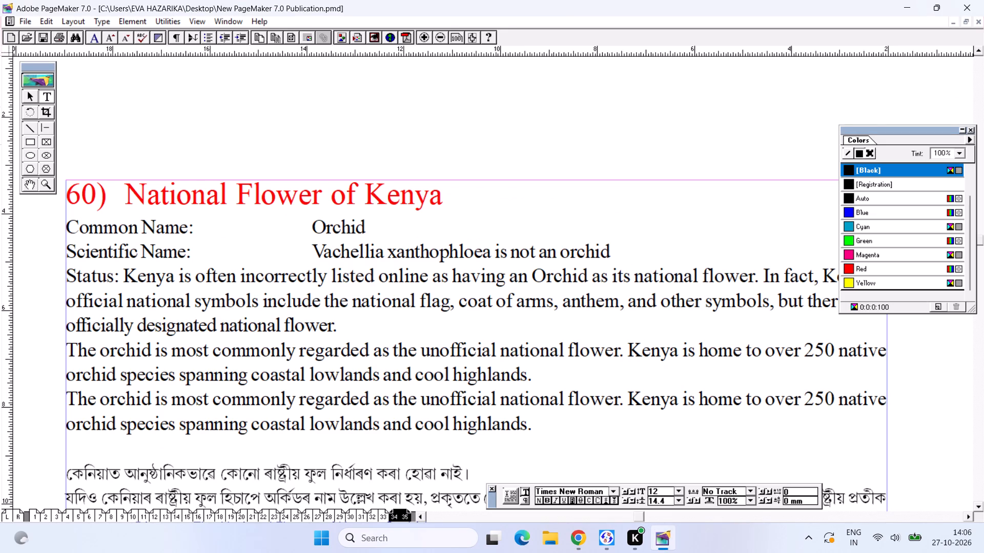
pyautogui.click(371, 277)
pyautogui.click(255, 243)
pyautogui.click(325, 253)
pyautogui.click(306, 253)
pyautogui.moveTo(127, 276); pyautogui.dragTo(68, 274)
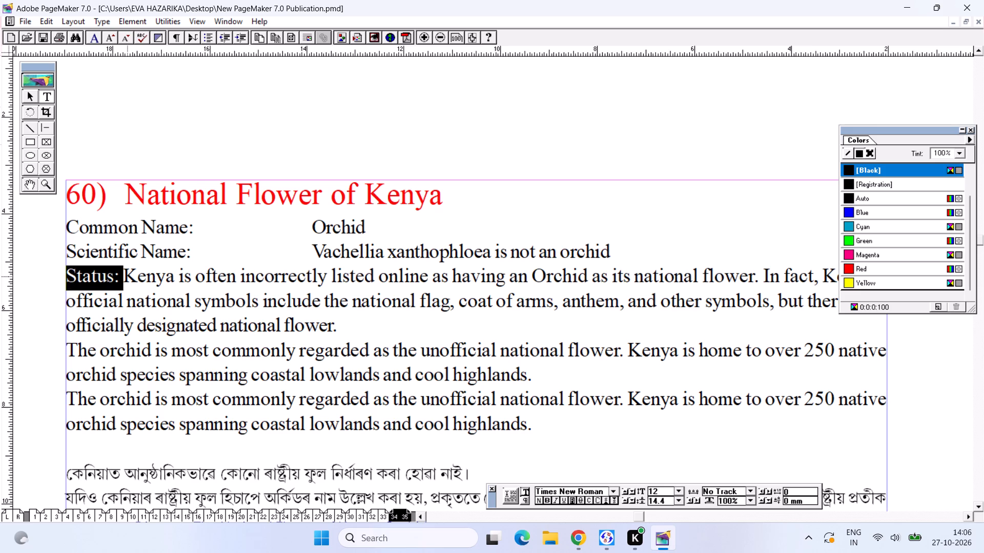
pyautogui.press('BackSpace')
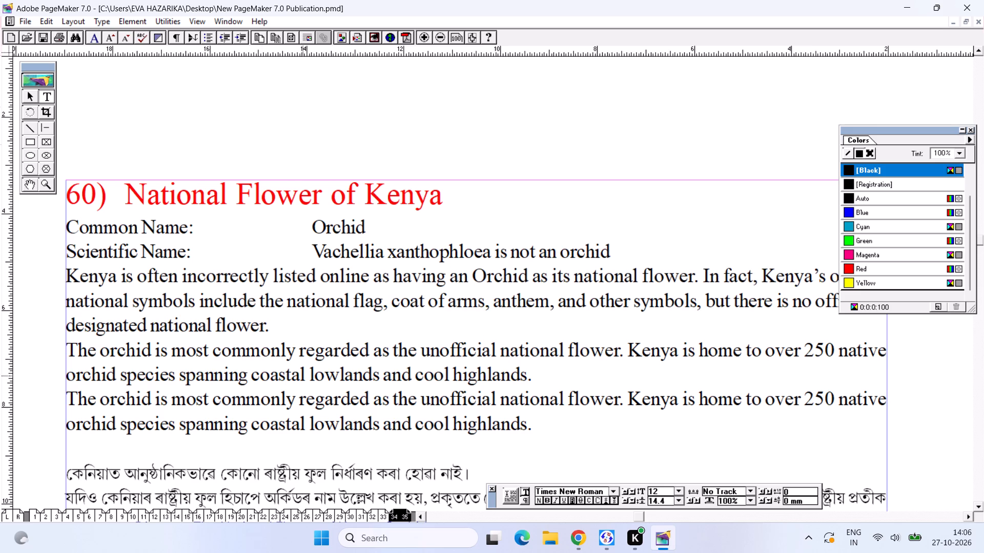
# Enlarge the Assamese paragraphs of the Kenya entry to 14 pt and save the publication.
pyautogui.keyDown('alt'); pyautogui.moveTo(309, 380); pyautogui.dragTo(305, 329); pyautogui.keyUp('alt')
pyautogui.keyDown('alt'); pyautogui.moveTo(326, 360); pyautogui.dragTo(333, 344); pyautogui.keyUp('alt')
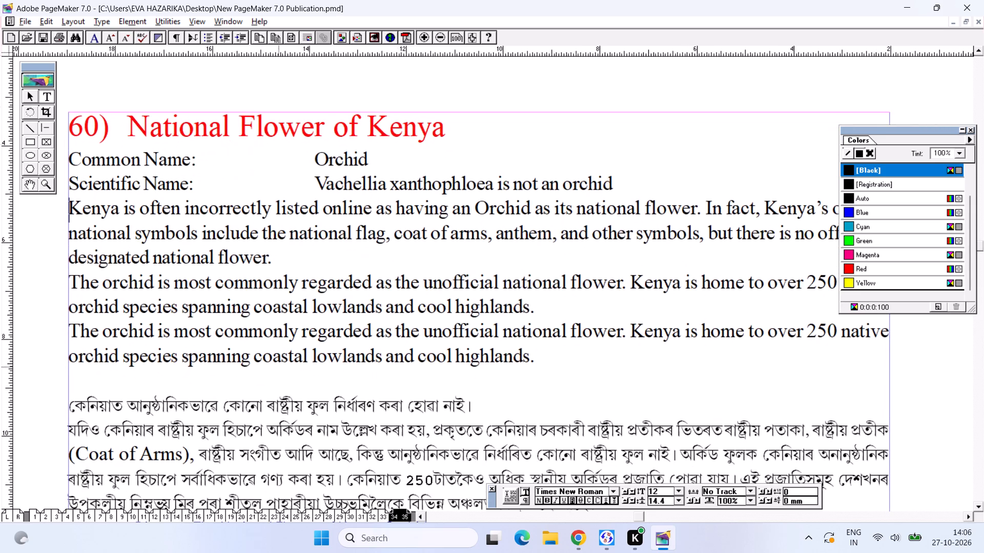
pyautogui.keyDown('alt'); pyautogui.moveTo(282, 349); pyautogui.dragTo(290, 325); pyautogui.keyUp('alt')
pyautogui.keyDown('alt'); pyautogui.moveTo(275, 381); pyautogui.dragTo(284, 270); pyautogui.keyUp('alt')
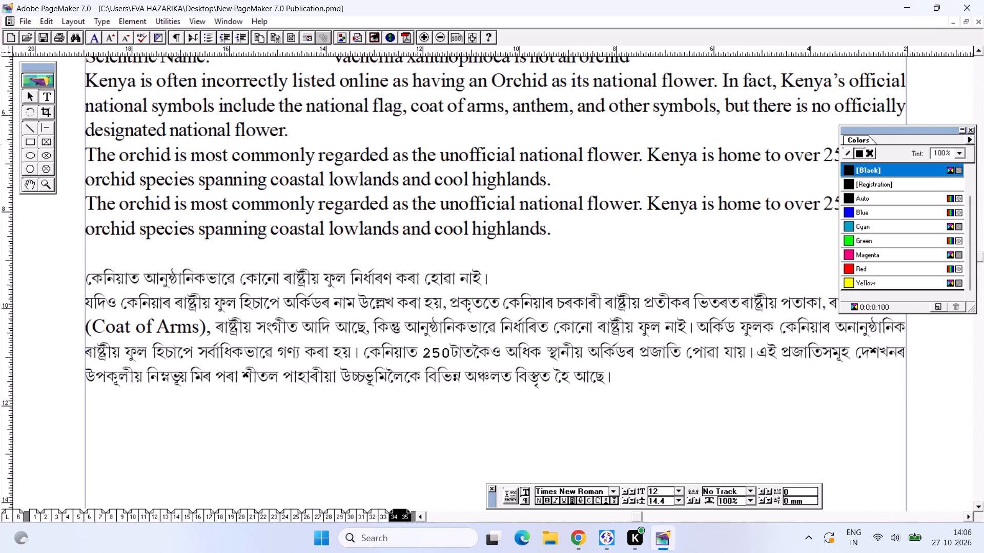
pyautogui.moveTo(86, 279); pyautogui.dragTo(572, 307)
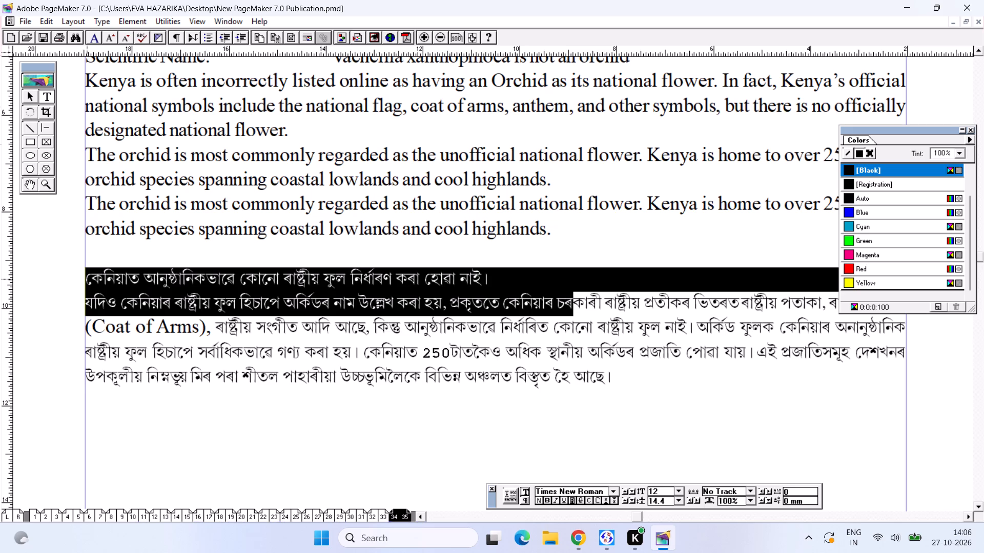
pyautogui.moveTo(572, 307); pyautogui.dragTo(580, 285)
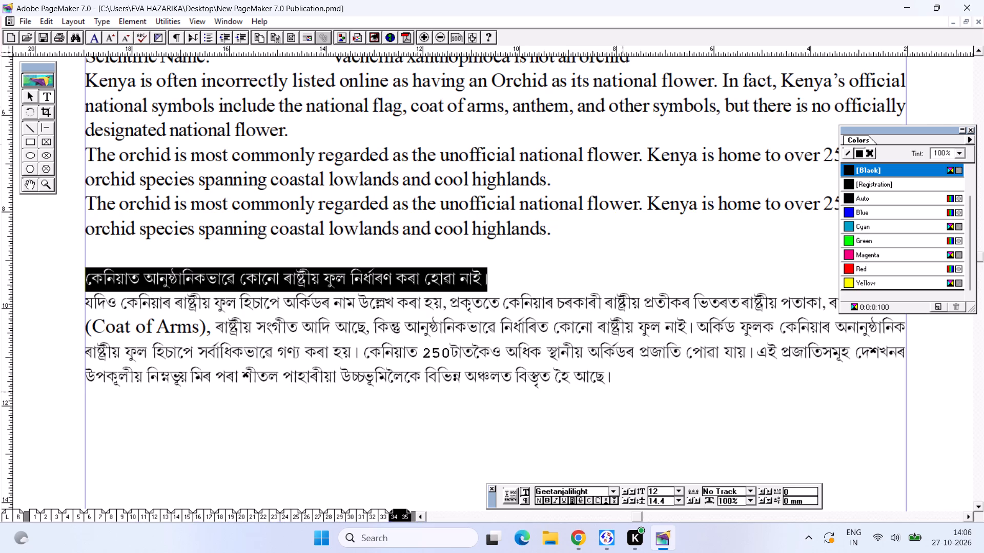
pyautogui.keyDown('shift'); pyautogui.click(629, 376); pyautogui.keyUp('shift')
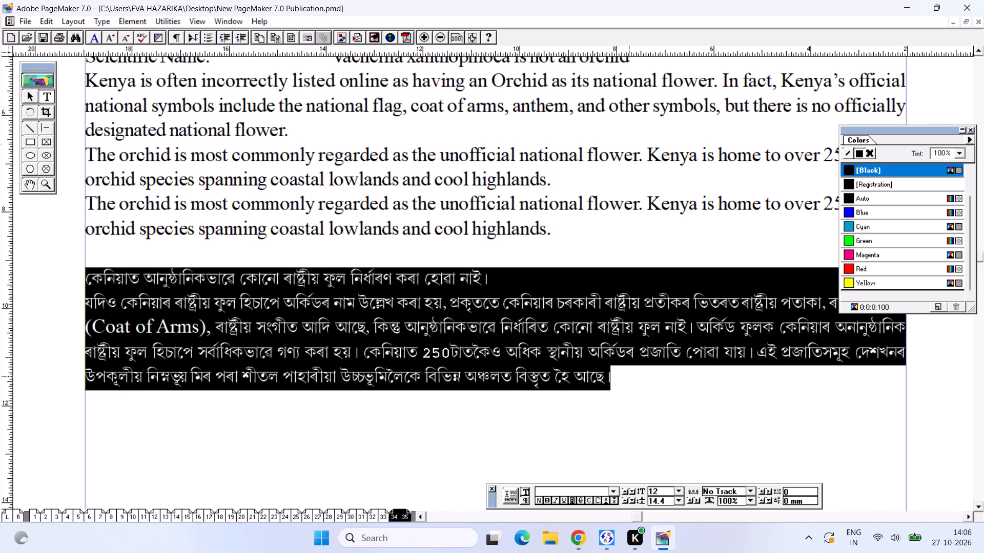
pyautogui.hotkey('ctrl', 'shift', '.')
pyautogui.hotkey('ctrl', 'shift', '.')
pyautogui.hotkey('ctrl', 's')
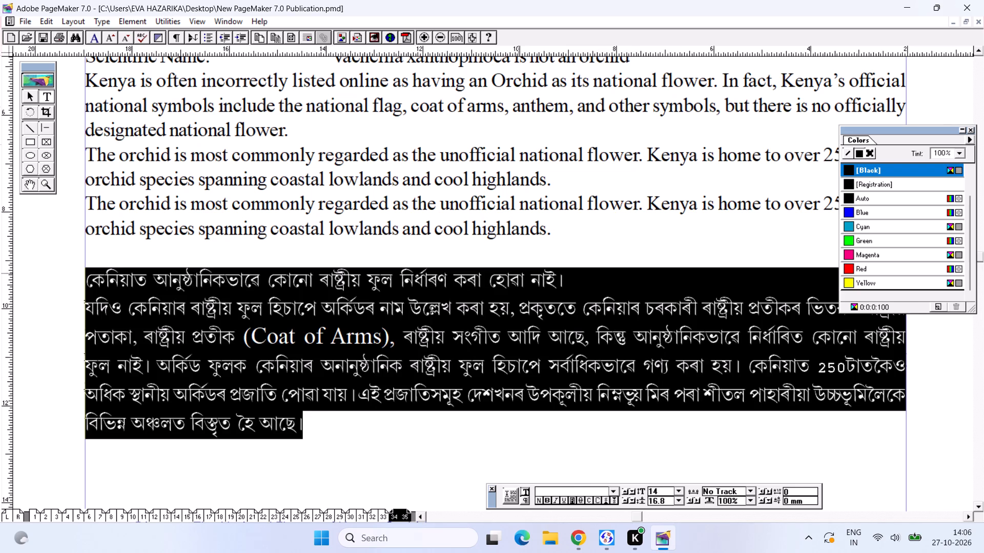
pyautogui.click(519, 268)
pyautogui.keyDown('alt'); pyautogui.moveTo(476, 280); pyautogui.dragTo(456, 374); pyautogui.keyUp('alt')
pyautogui.keyDown('alt'); pyautogui.moveTo(490, 249); pyautogui.dragTo(488, 321); pyautogui.keyUp('alt')
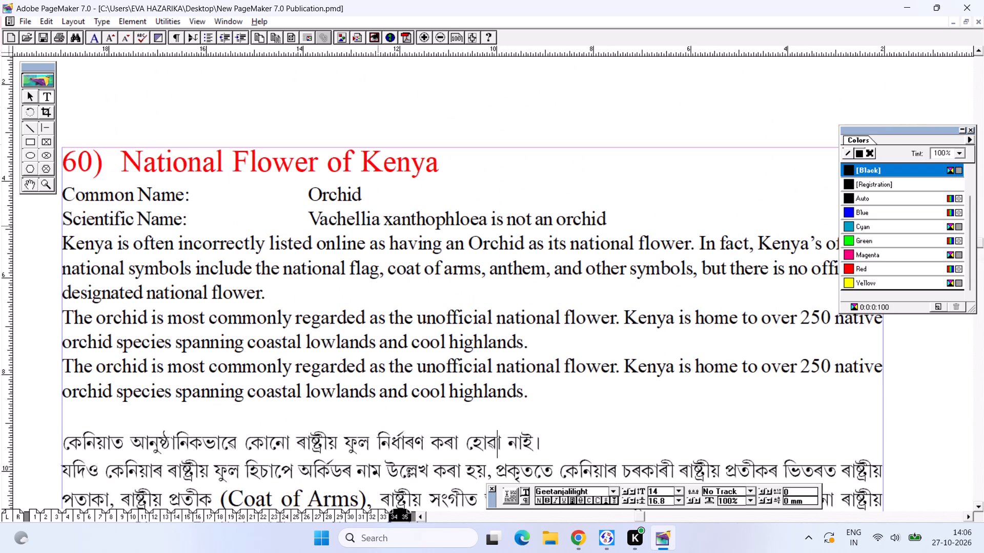
pyautogui.hotkey('ctrl', 's')
# Copy the common name "Orchid" from the Kenya entry and search for it in Google Images in Chrome.
pyautogui.keyDown('alt'); pyautogui.moveTo(245, 252); pyautogui.dragTo(248, 183); pyautogui.keyUp('alt')
pyautogui.keyDown('alt'); pyautogui.moveTo(248, 183); pyautogui.dragTo(240, 146); pyautogui.keyUp('alt')
pyautogui.keyDown('alt'); pyautogui.moveTo(273, 484); pyautogui.dragTo(274, 379); pyautogui.keyUp('alt')
pyautogui.hotkey('ctrl', '0')
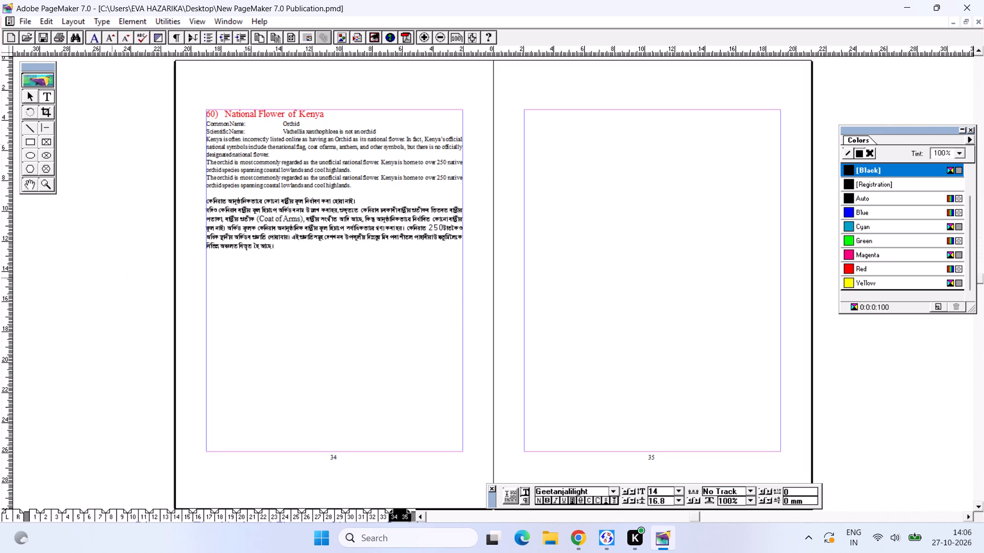
pyautogui.moveTo(273, 125); pyautogui.dragTo(313, 123)
pyautogui.hotkey('ctrl', 'c')
pyautogui.hotkey('ctrl', 'c')
pyautogui.click(578, 536)
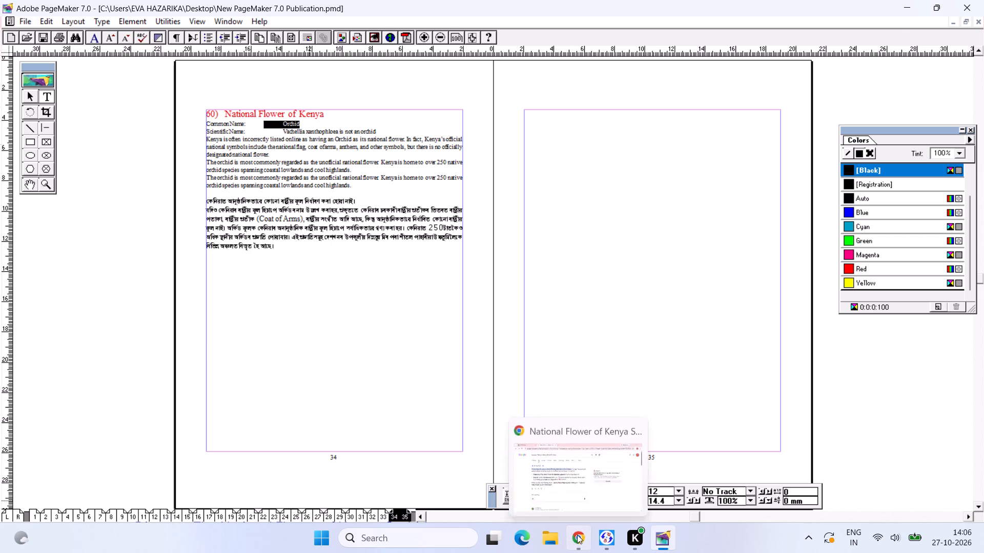
pyautogui.moveTo(351, 73); pyautogui.dragTo(0, 52)
pyautogui.hotkey('ctrl', 'v')
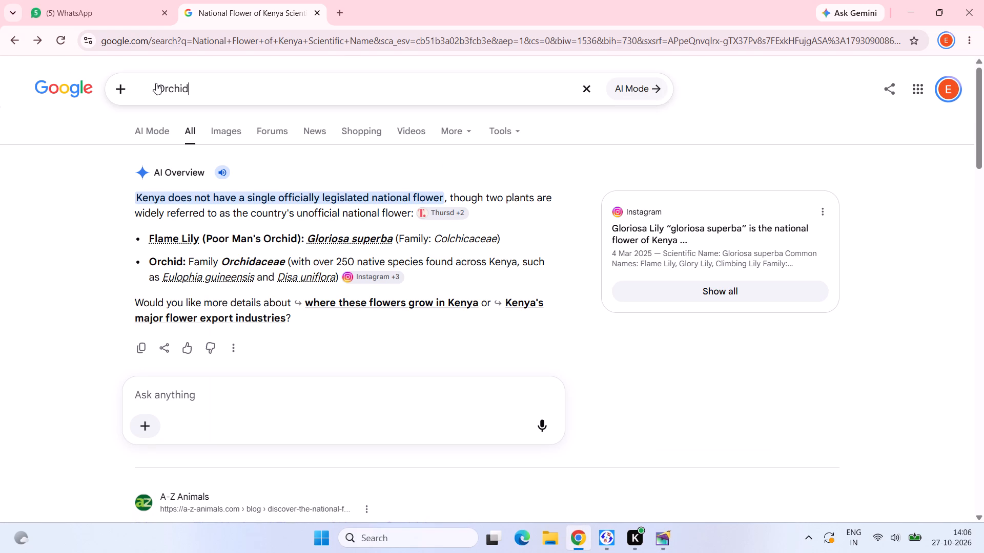
pyautogui.press('Return')
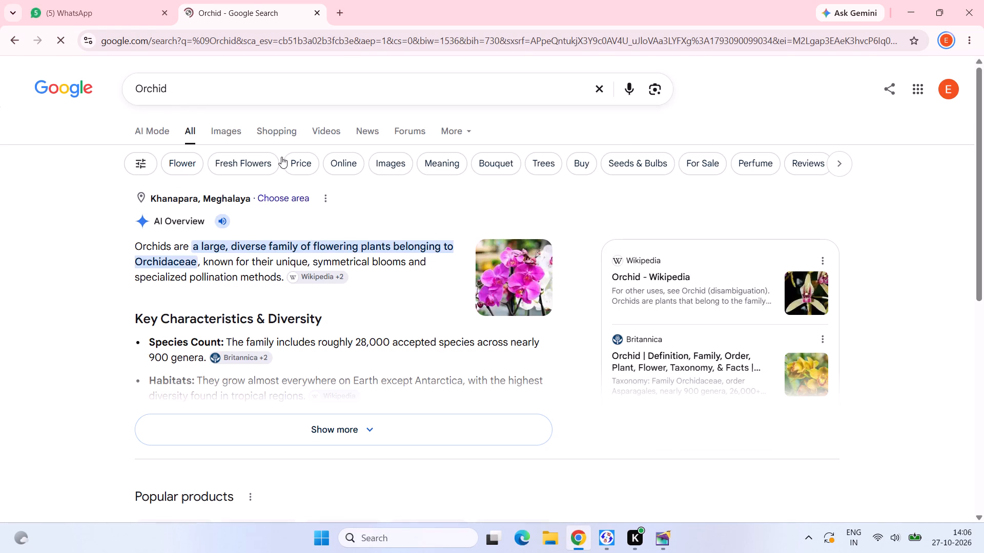
pyautogui.click(222, 133)
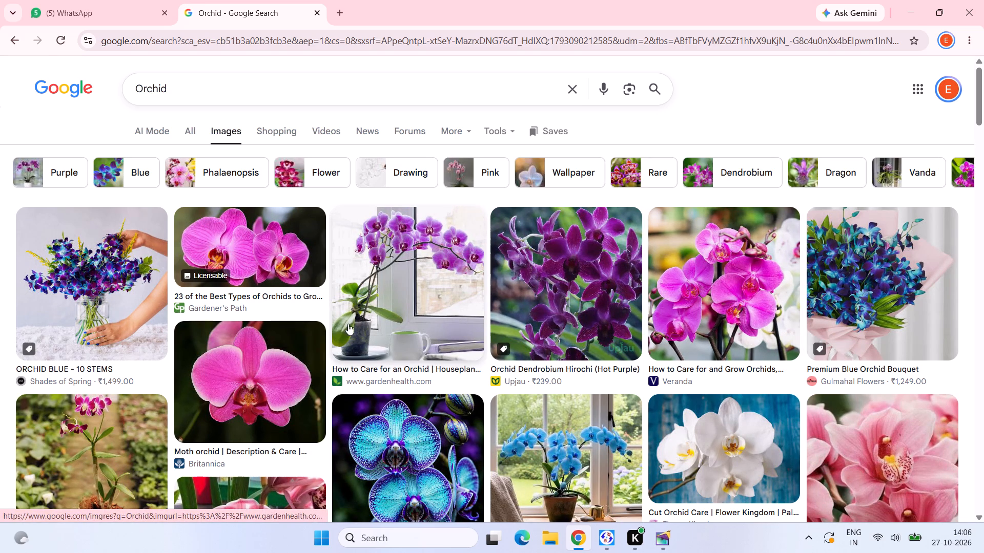
# Copy Britannica's pink moth orchid image and paste it as a picture into the PageMaker publication.
pyautogui.click(296, 358)
pyautogui.rightClick(719, 240)
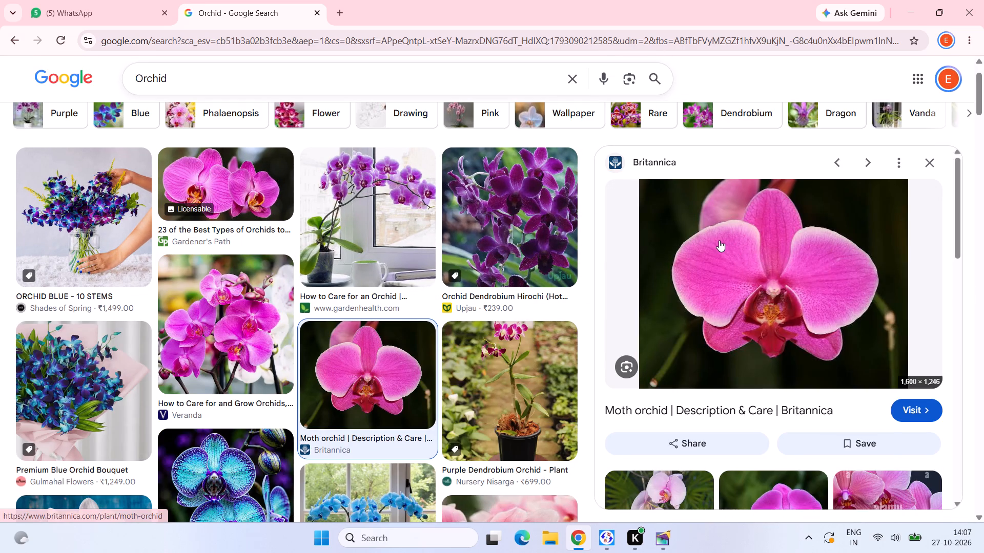
pyautogui.click(783, 433)
pyautogui.click(654, 531)
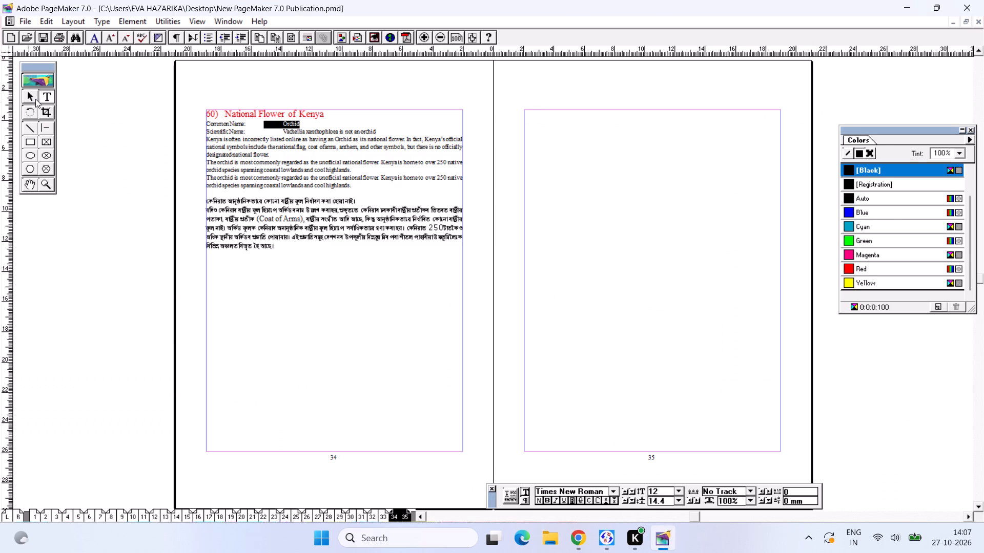
pyautogui.click(35, 99)
pyautogui.hotkey('ctrl', 'v')
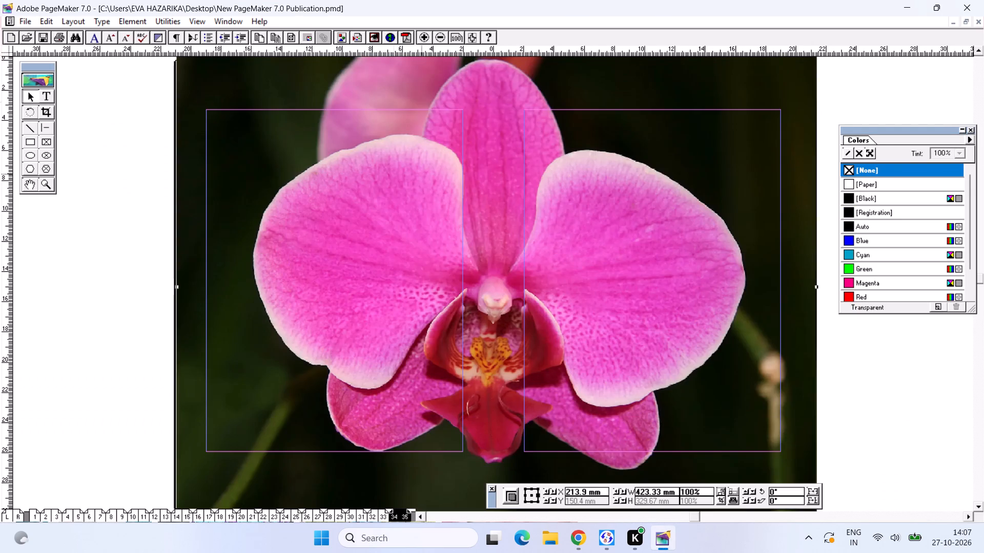
# Shrink the pasted orchid picture to about 49 × 52 mm and move it onto the Kenya entry on page 34.
pyautogui.moveTo(393, 174); pyautogui.dragTo(418, 299)
pyautogui.moveTo(203, 159); pyautogui.dragTo(501, 319)
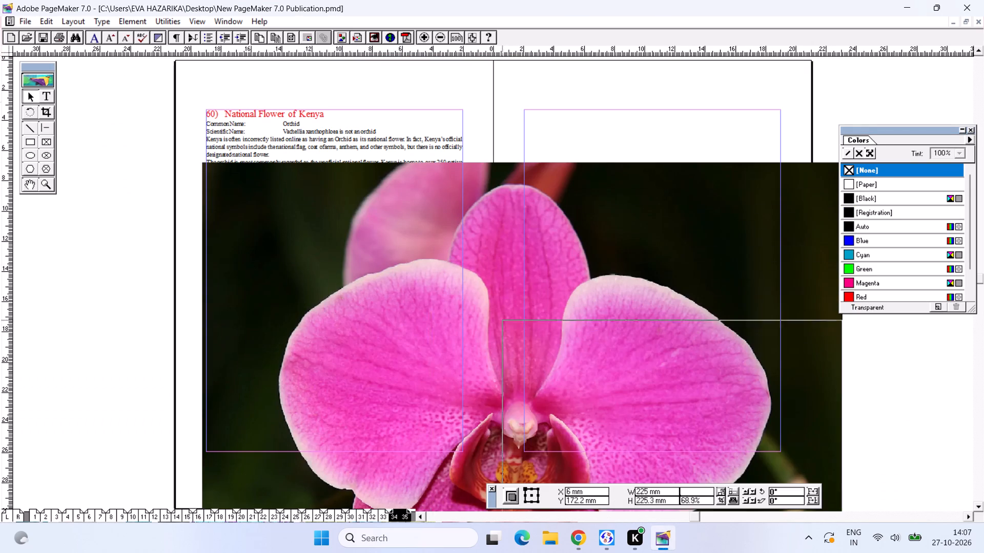
pyautogui.moveTo(501, 319); pyautogui.dragTo(651, 403)
pyautogui.moveTo(671, 429); pyautogui.dragTo(484, 311)
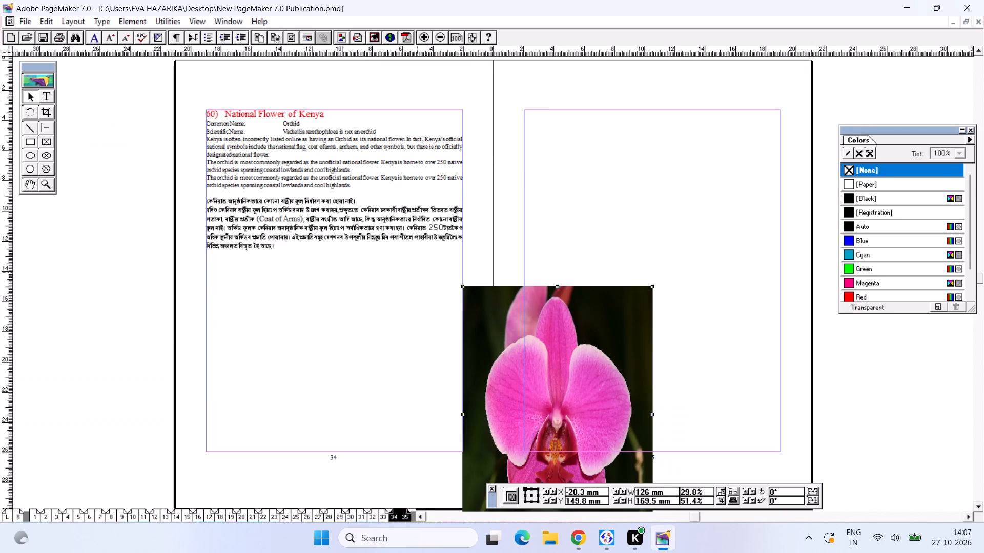
pyautogui.moveTo(462, 285); pyautogui.dragTo(523, 406)
pyautogui.moveTo(551, 449); pyautogui.dragTo(505, 334)
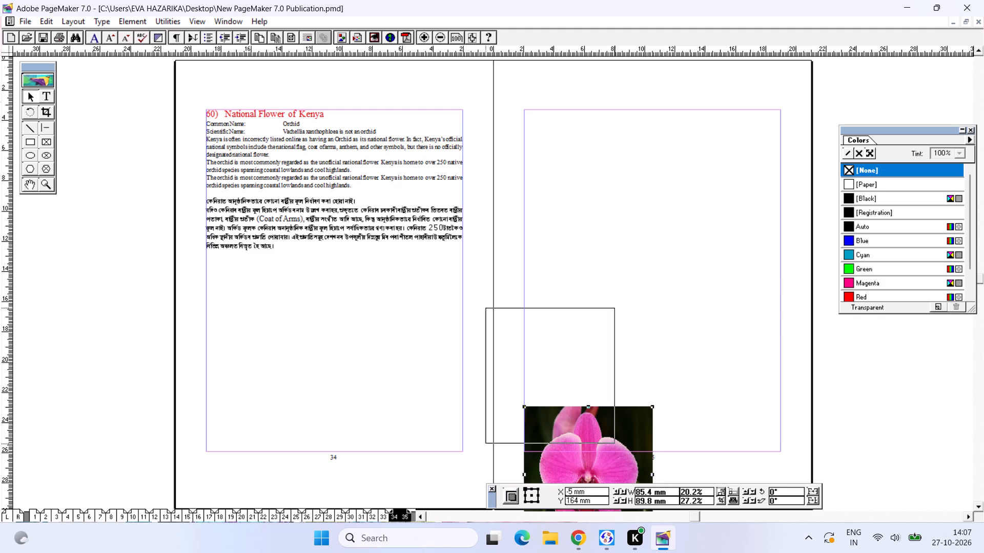
pyautogui.moveTo(505, 334); pyautogui.dragTo(469, 221)
pyautogui.moveTo(445, 178); pyautogui.dragTo(495, 231)
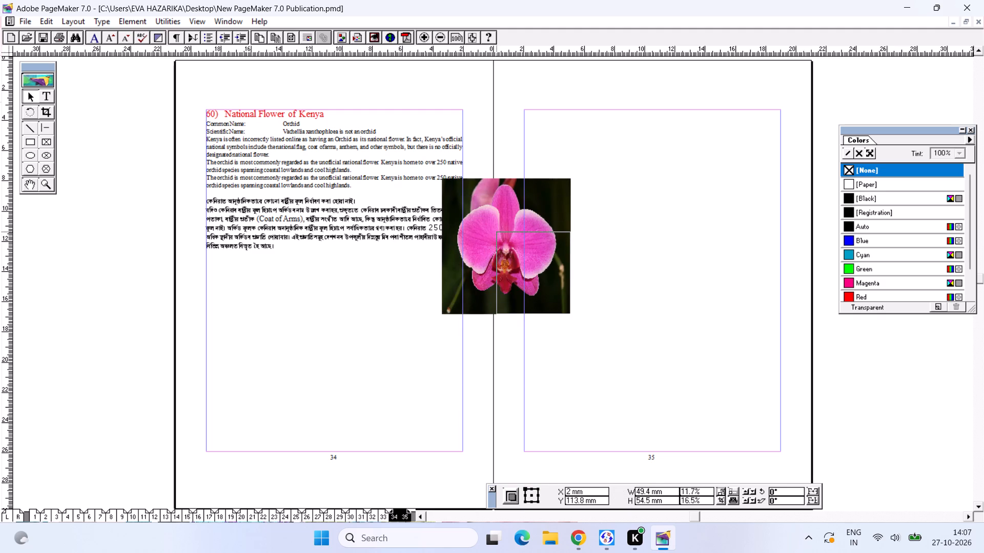
pyautogui.moveTo(495, 231); pyautogui.dragTo(495, 236)
pyautogui.click(495, 236)
pyautogui.moveTo(516, 264); pyautogui.dragTo(424, 209)
# Keep the text block on its margins, fit the orchid picture into page 34's upper-right margin corner, and resize it to about 47 × 48.5 mm.
pyautogui.moveTo(413, 141); pyautogui.dragTo(417, 136)
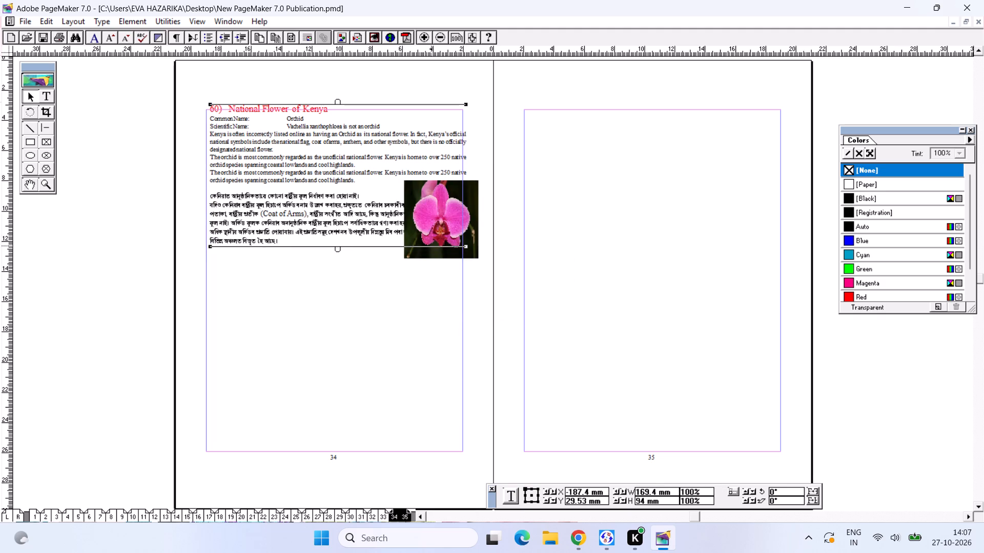
pyautogui.moveTo(401, 173); pyautogui.dragTo(397, 178)
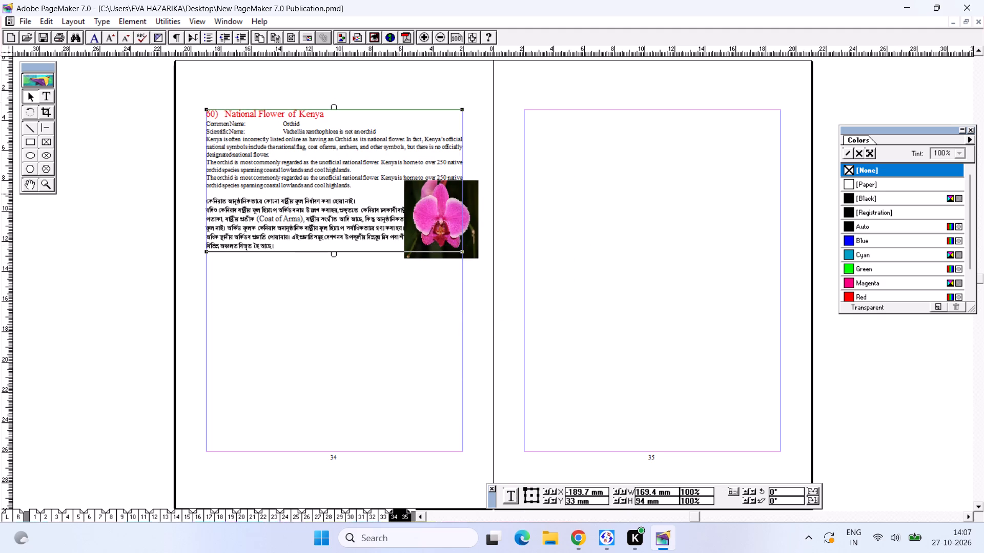
pyautogui.click(439, 222)
pyautogui.click(452, 219)
pyautogui.moveTo(448, 218); pyautogui.dragTo(429, 153)
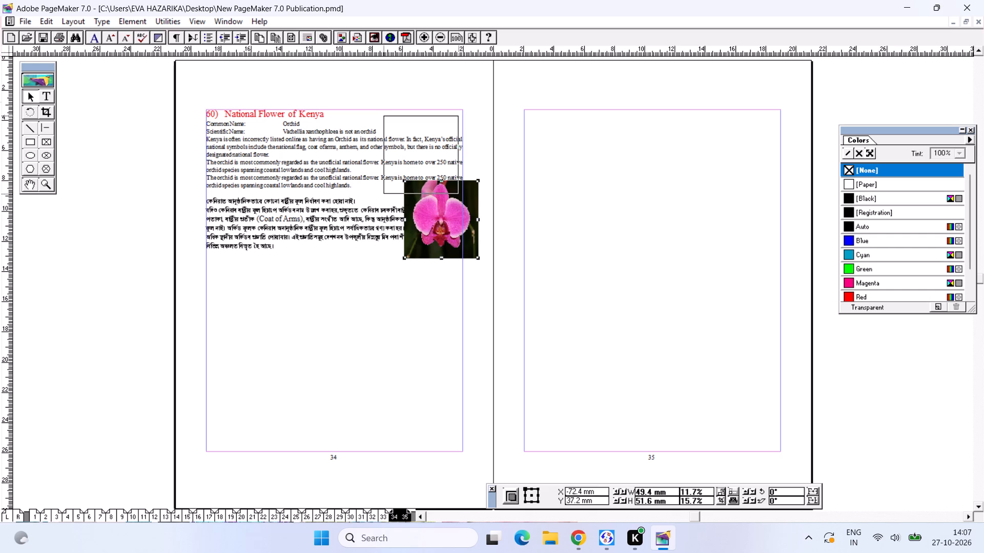
pyautogui.moveTo(429, 153); pyautogui.dragTo(434, 148)
pyautogui.moveTo(391, 188); pyautogui.dragTo(391, 183)
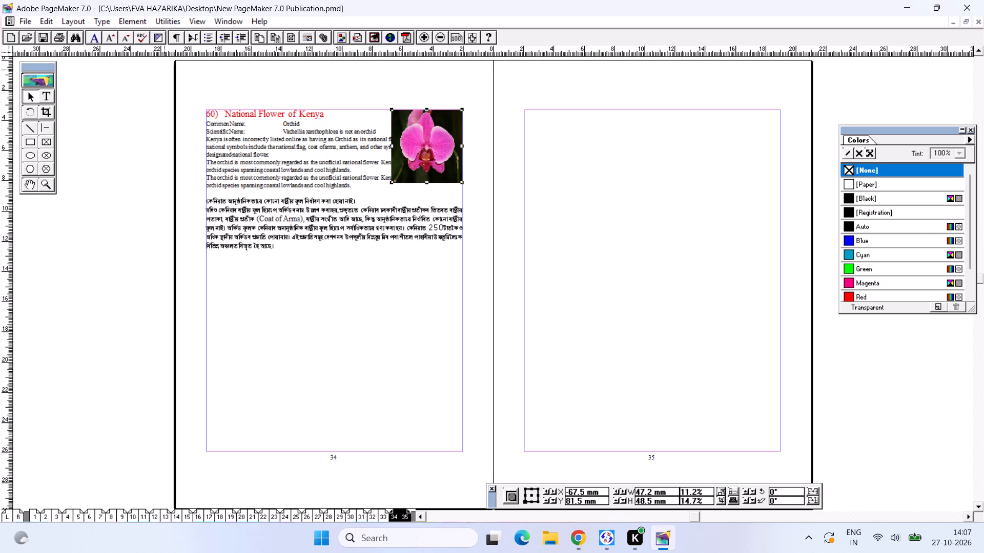
# Apply a rectangular text wrap to the orchid picture so the Kenya text flows around it.
pyautogui.click(117, 20)
pyautogui.click(157, 130)
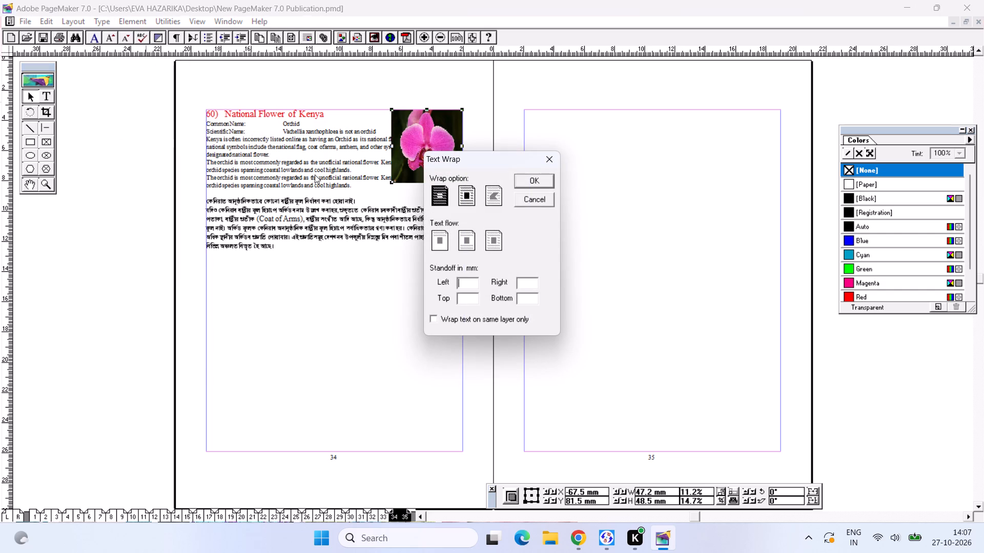
pyautogui.click(461, 195)
pyautogui.click(531, 184)
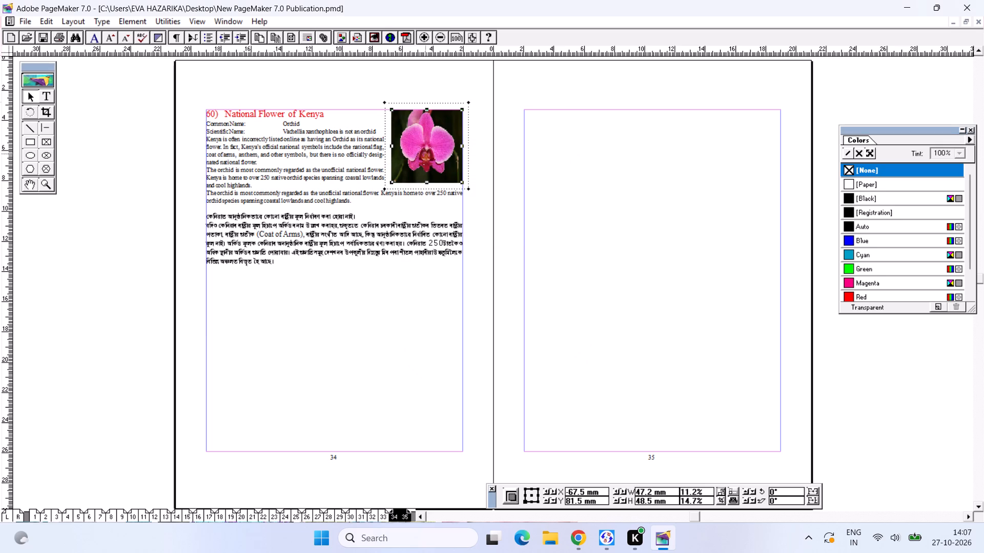
# Reduce the orchid picture slightly from its lower-left corner to about 46 × 48 mm.
pyautogui.click(424, 152)
pyautogui.hotkey('ctrl', '2')
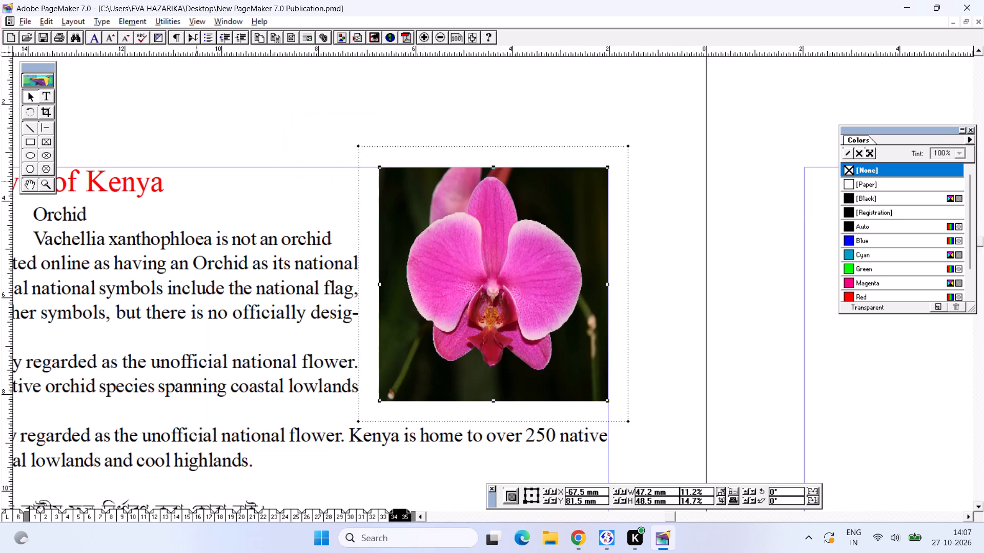
pyautogui.keyDown('alt'); pyautogui.moveTo(197, 180); pyautogui.dragTo(209, 182); pyautogui.keyUp('alt')
pyautogui.click(462, 244)
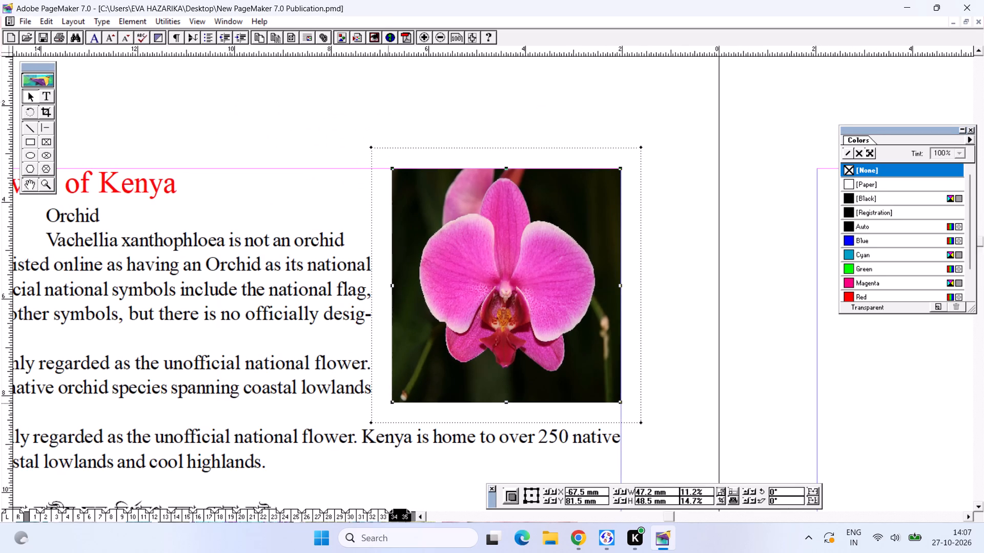
pyautogui.moveTo(392, 398); pyautogui.dragTo(396, 399)
pyautogui.click(396, 397)
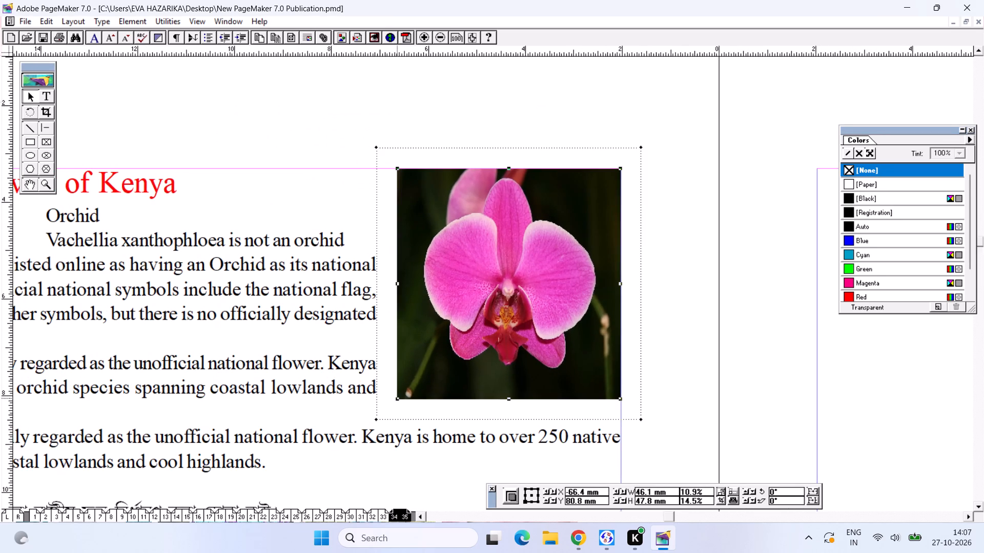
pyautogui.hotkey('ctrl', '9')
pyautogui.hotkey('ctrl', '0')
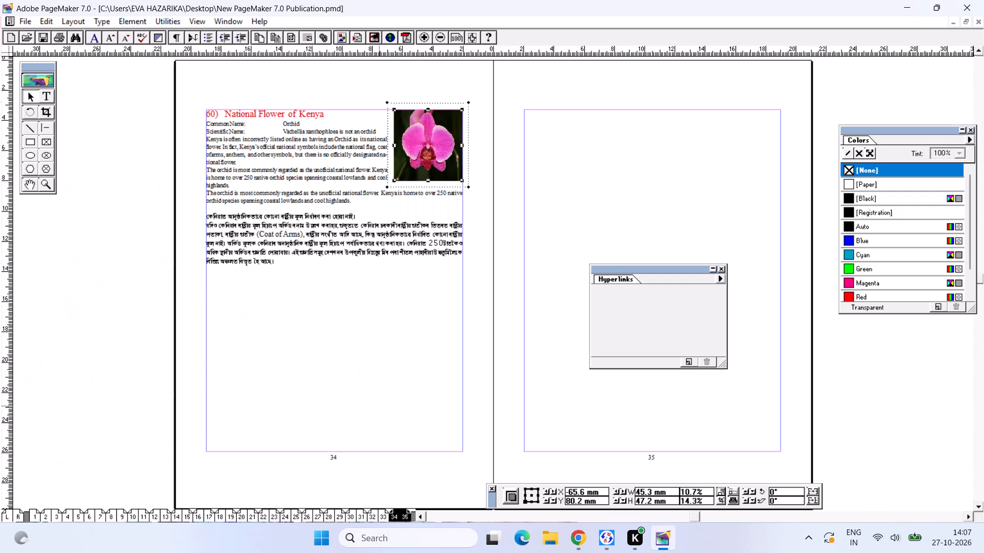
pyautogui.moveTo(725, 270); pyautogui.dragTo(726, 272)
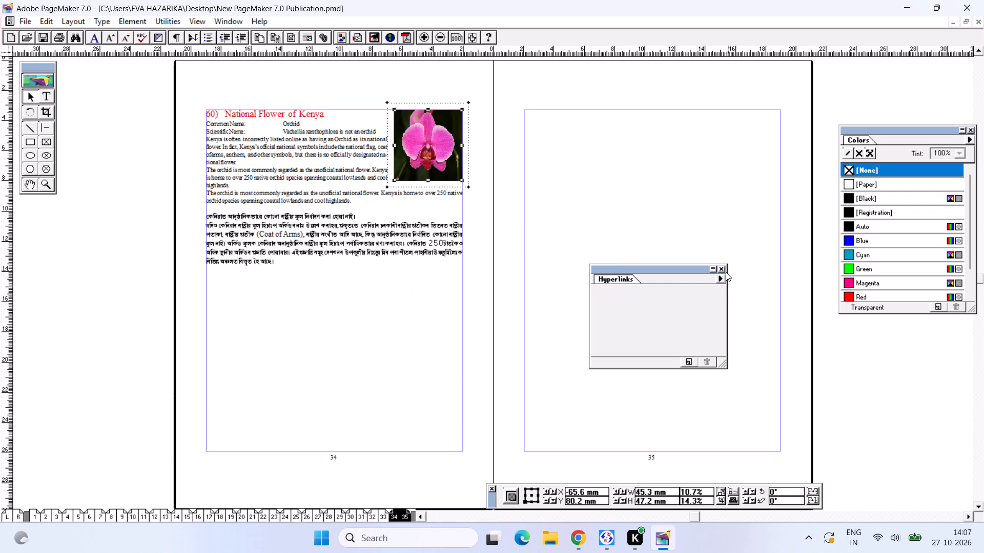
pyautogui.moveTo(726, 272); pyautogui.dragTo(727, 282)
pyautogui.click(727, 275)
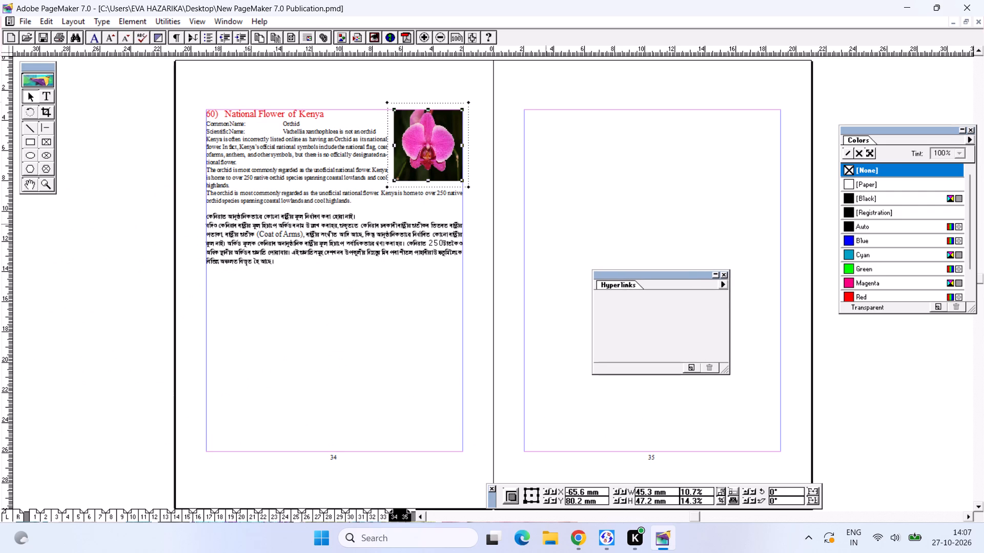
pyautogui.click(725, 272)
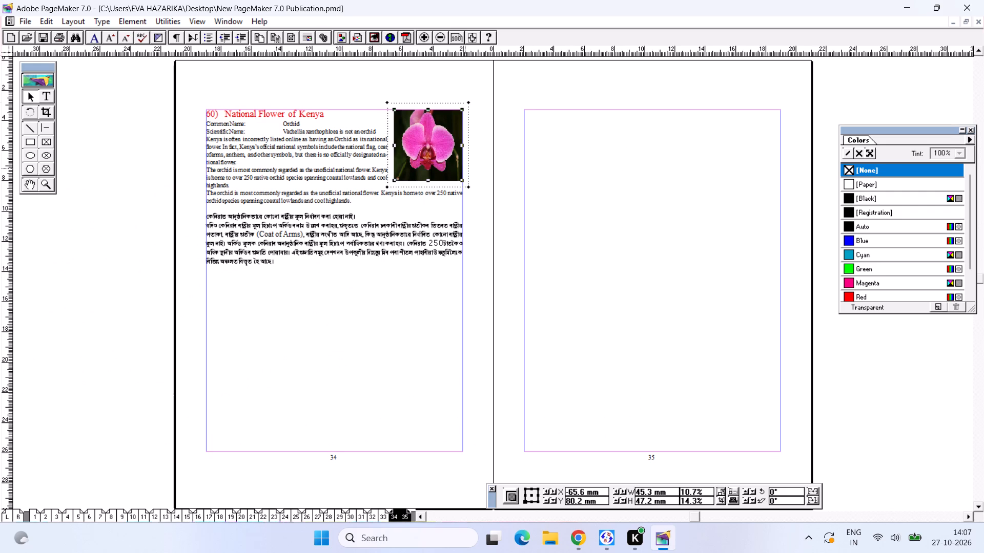
# Select the Kenya text block on page 34 and examine its heading and opening paragraphs beside the orchid picture up close.
pyautogui.click(440, 160)
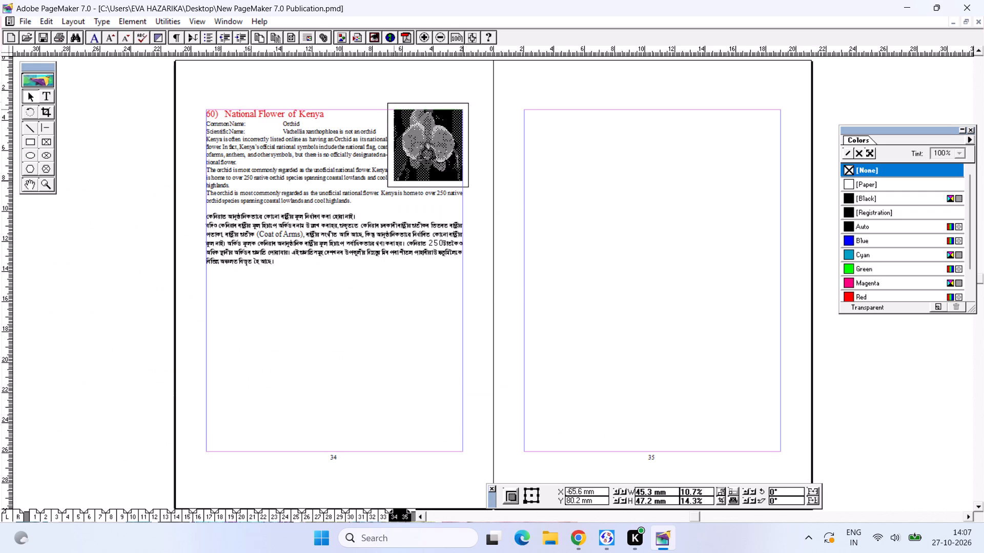
pyautogui.click(309, 177)
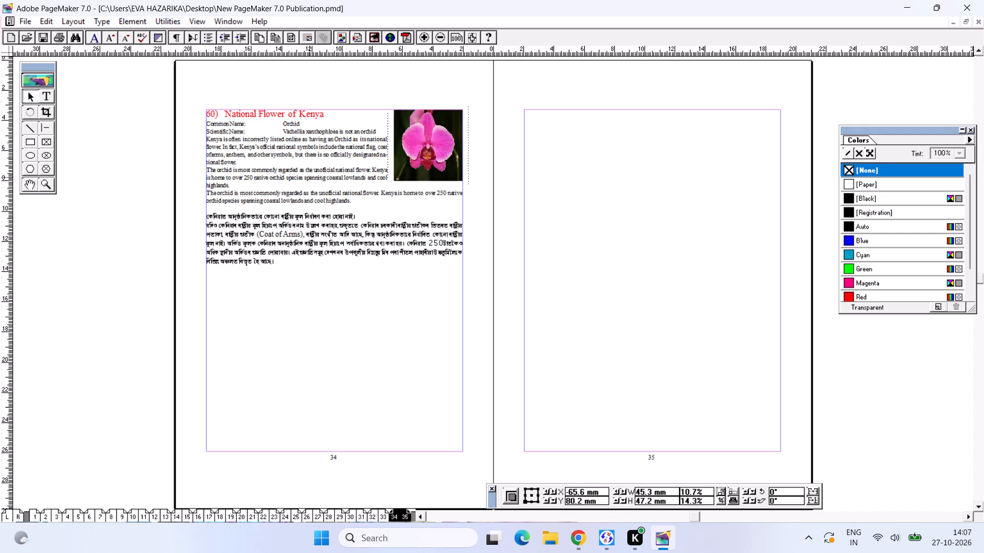
pyautogui.hotkey('ctrl', '2')
pyautogui.keyDown('alt'); pyautogui.moveTo(584, 237); pyautogui.dragTo(460, 508); pyautogui.keyUp('alt')
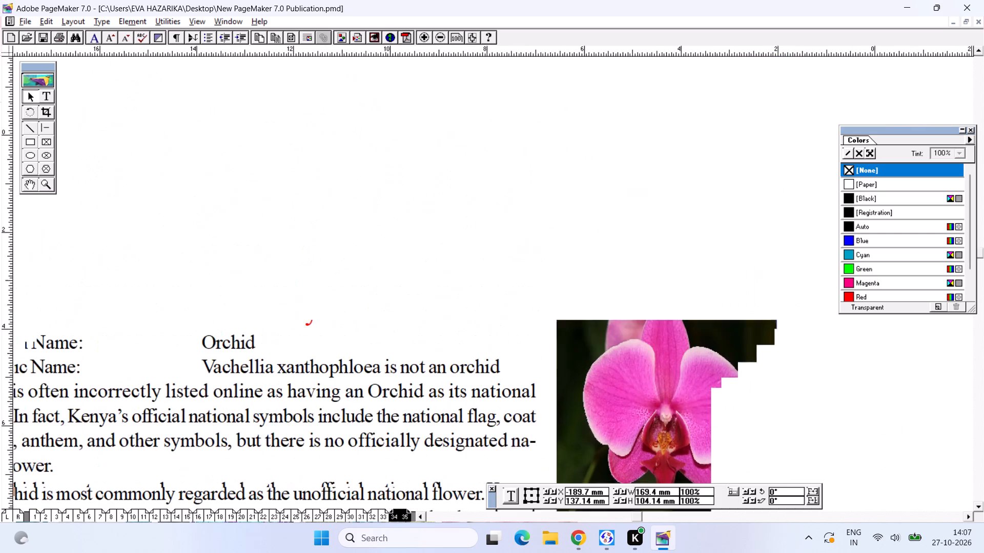
pyautogui.keyDown('alt'); pyautogui.moveTo(401, 417); pyautogui.dragTo(613, 405); pyautogui.keyUp('alt')
pyautogui.keyDown('alt'); pyautogui.moveTo(484, 392); pyautogui.dragTo(453, 351); pyautogui.keyUp('alt')
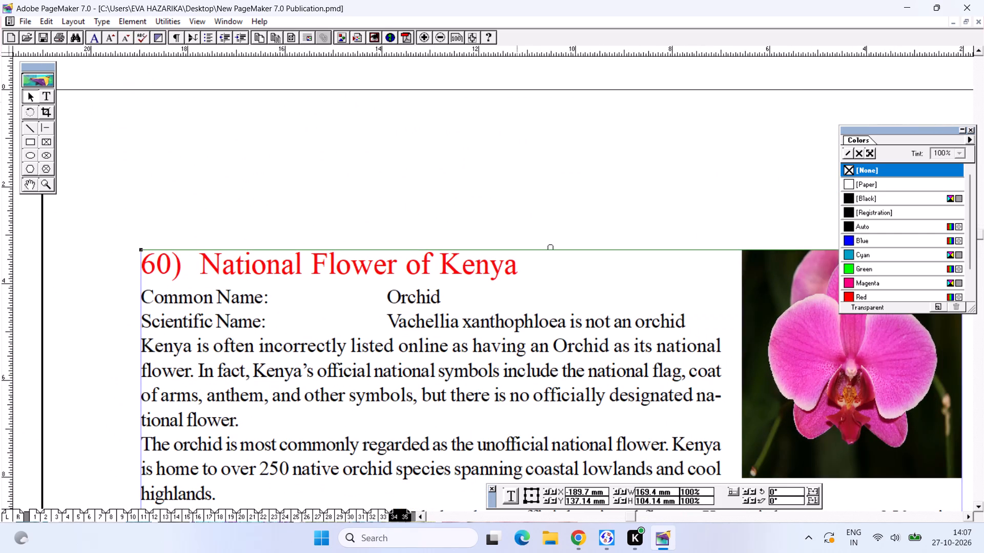